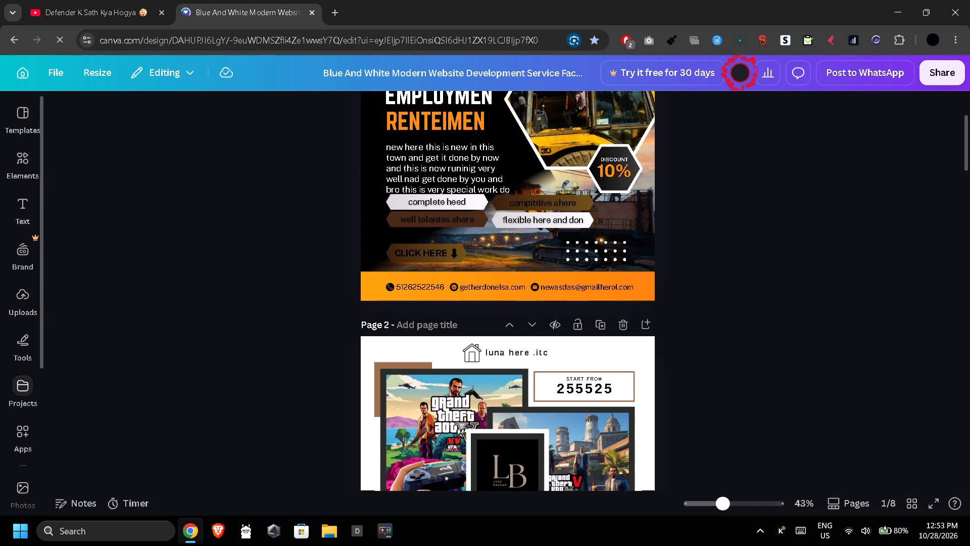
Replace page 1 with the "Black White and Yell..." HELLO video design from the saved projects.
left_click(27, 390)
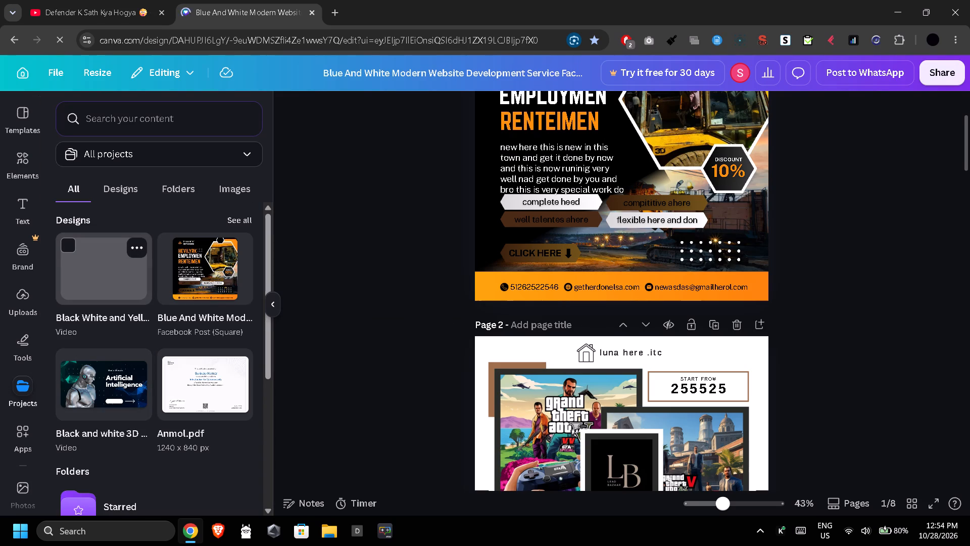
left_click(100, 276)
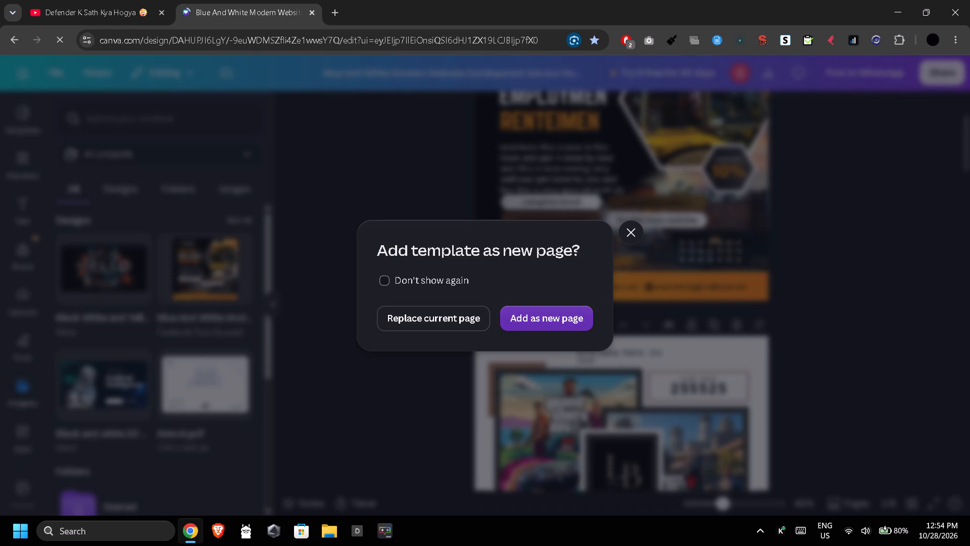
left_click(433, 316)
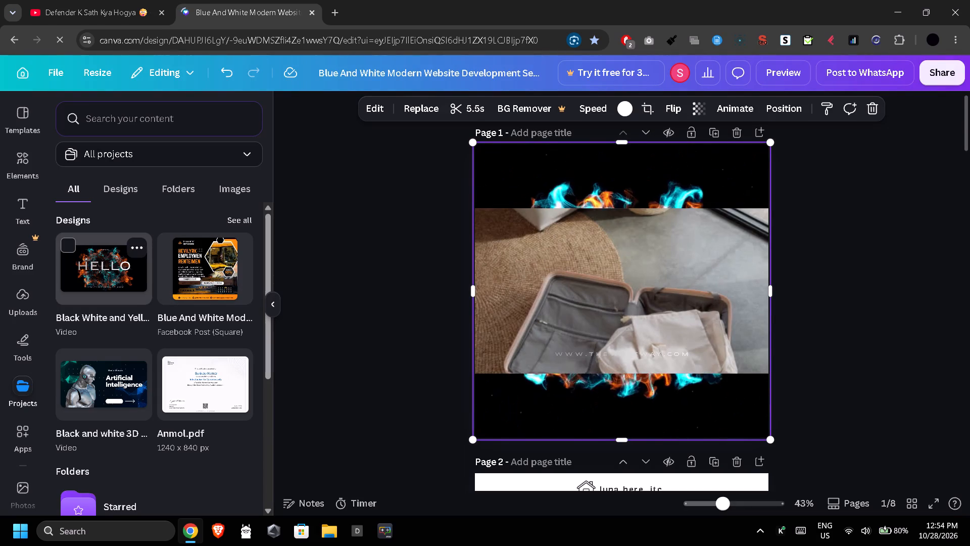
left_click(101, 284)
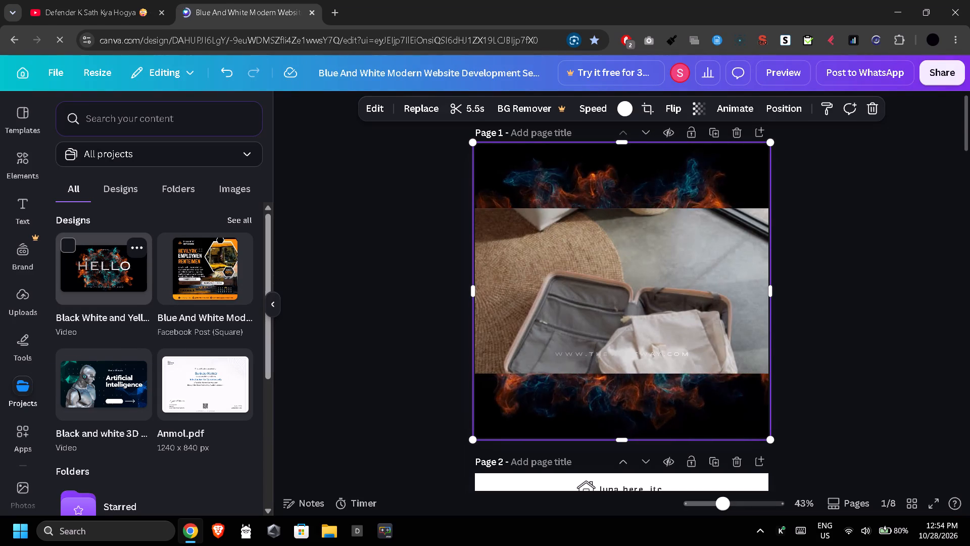
Replace page 1 with the "Black and white 3D Artifi..." video design from the saved projects.
left_click(89, 389)
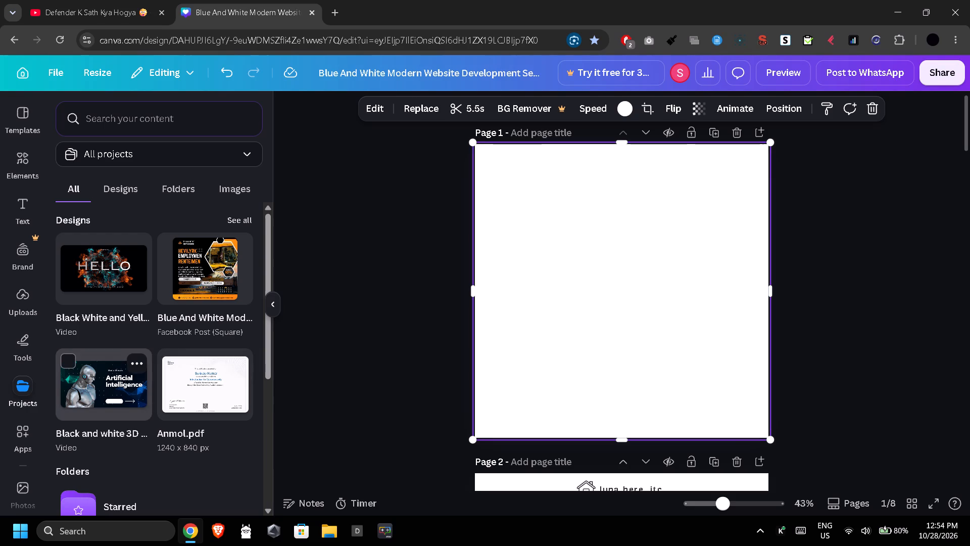
Open the options for the "Black and white 3D Artifi..." video design in the saved projects.
left_click(135, 368)
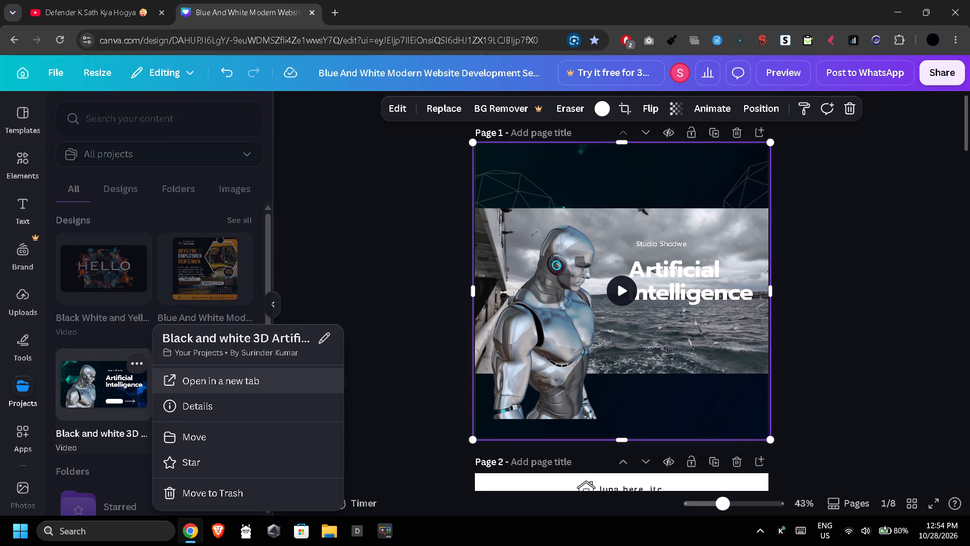
Open the Black and white 3D Artificial Intelligence Video design in a new tab and close the Blue And White design's tab.
left_click(281, 381)
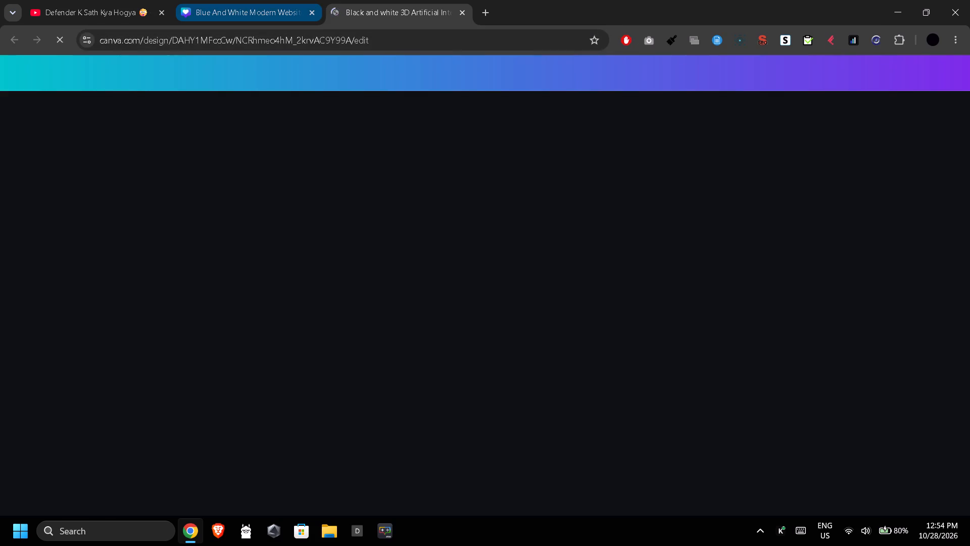
left_click(314, 10)
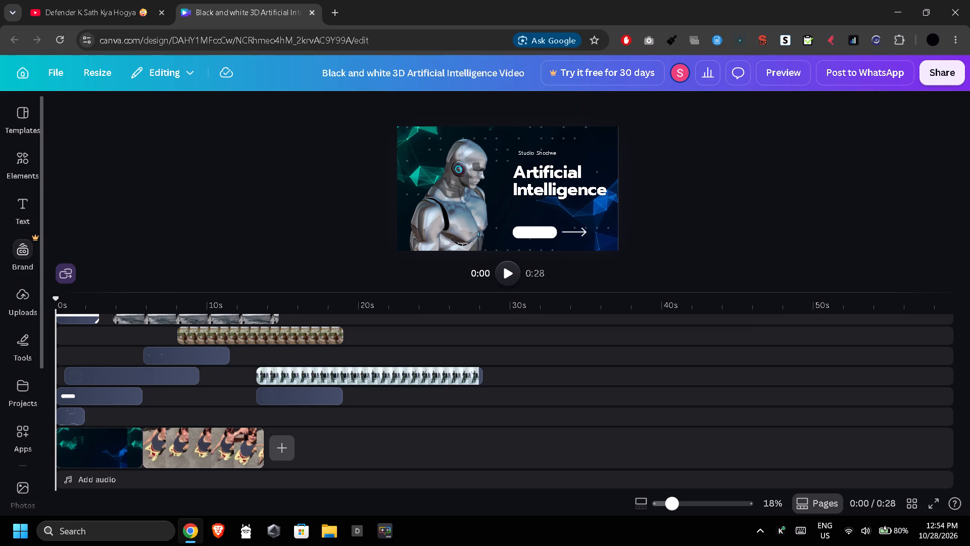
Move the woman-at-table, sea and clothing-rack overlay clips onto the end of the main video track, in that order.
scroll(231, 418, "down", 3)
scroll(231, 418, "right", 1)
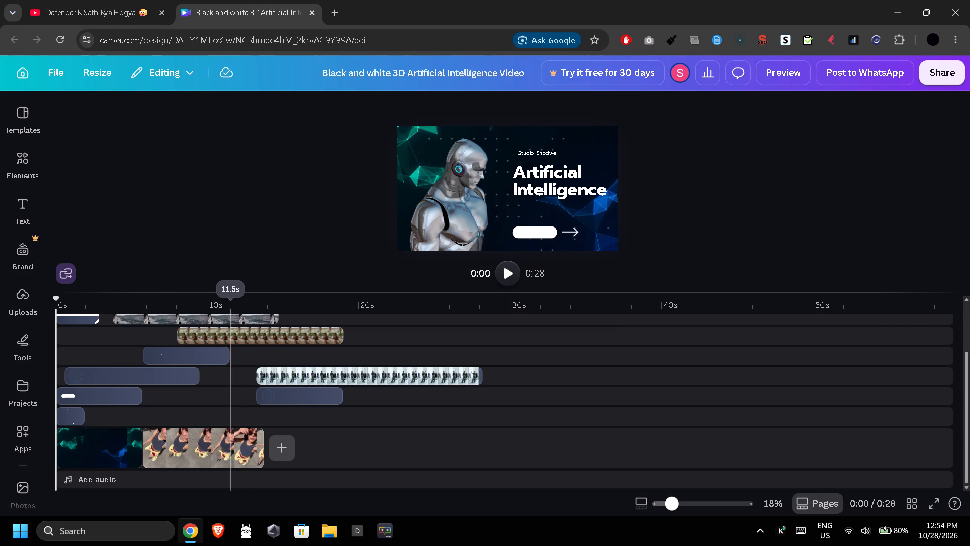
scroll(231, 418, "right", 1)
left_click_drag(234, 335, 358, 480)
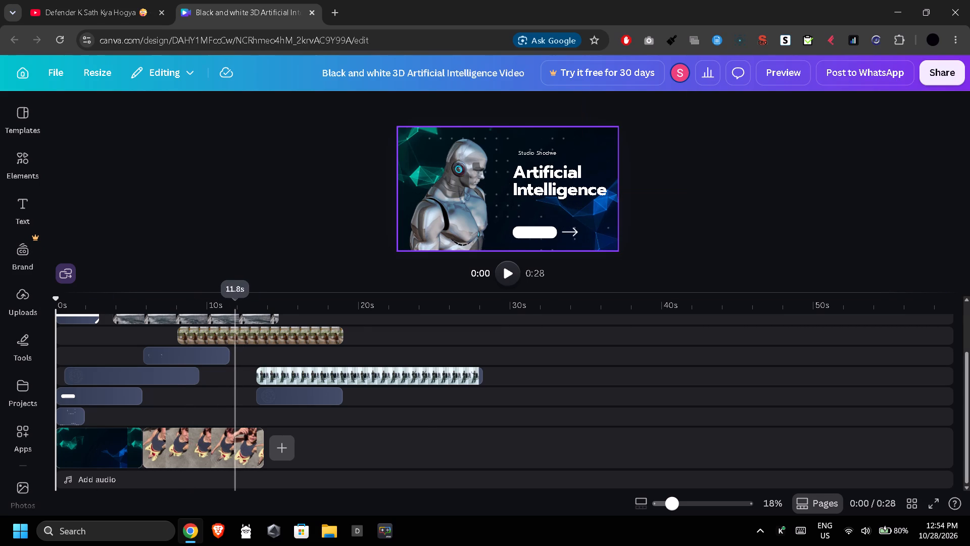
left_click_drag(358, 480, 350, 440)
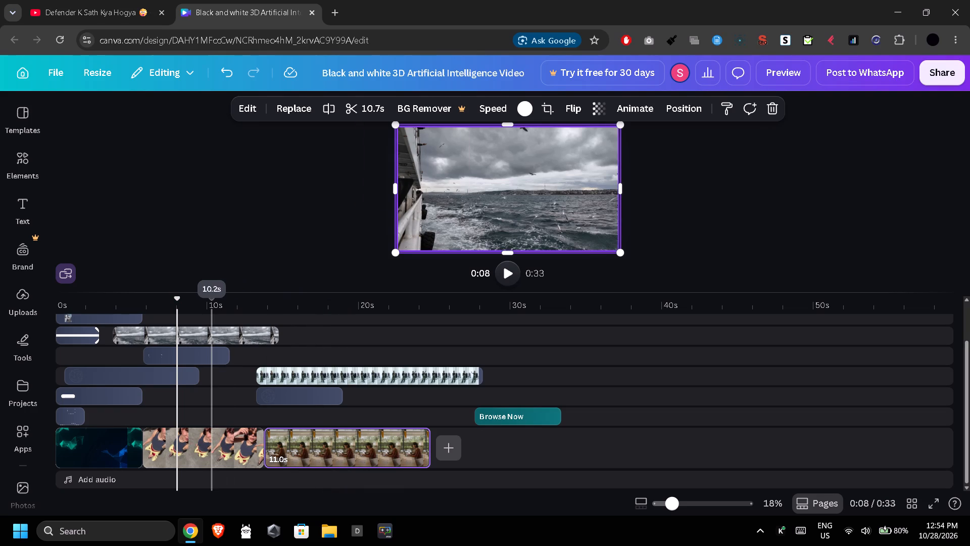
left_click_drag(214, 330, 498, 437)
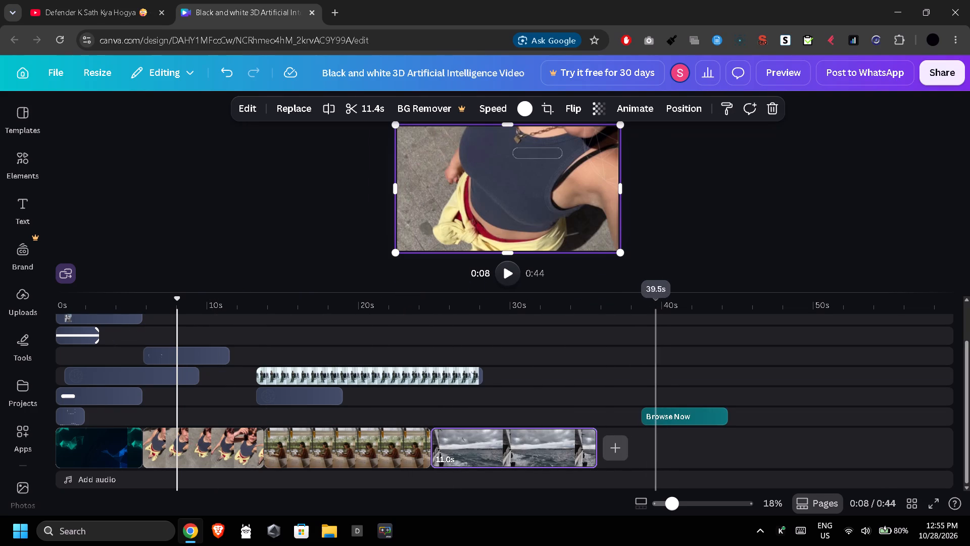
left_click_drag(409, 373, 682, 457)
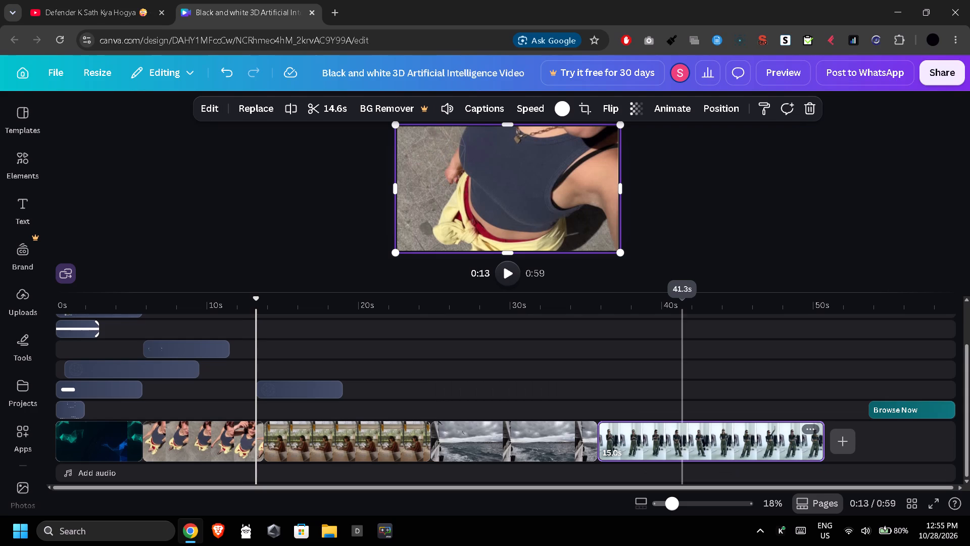
Move the woman-at-table clip to its own overlay track at 0 s and the sea clip to the lowest overlay track at about 2 s.
scroll(318, 457, "right", 4)
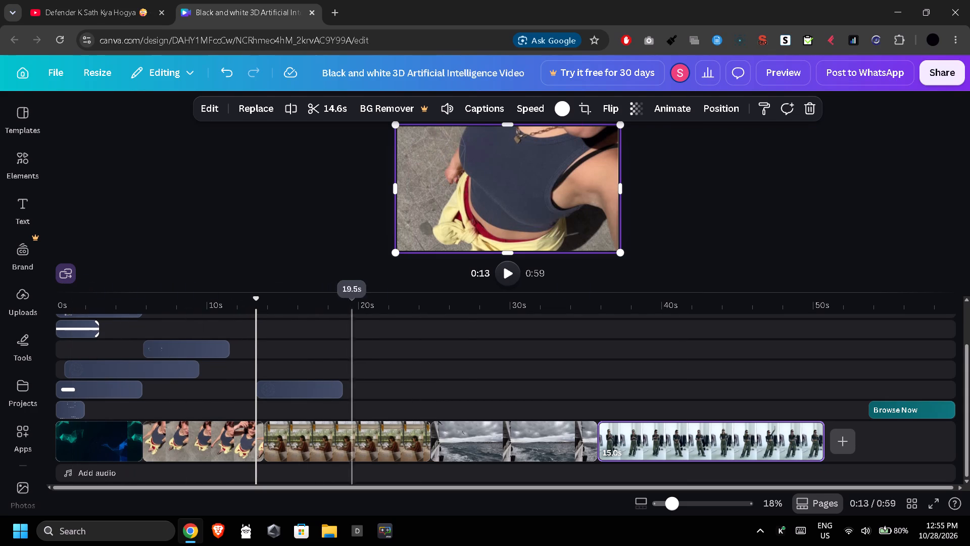
left_click_drag(361, 439, 147, 409)
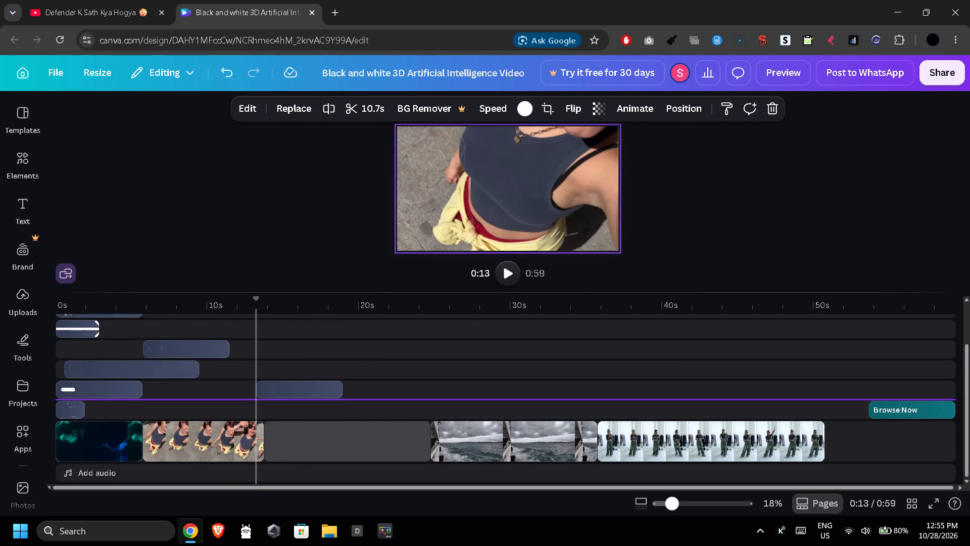
left_click_drag(147, 409, 144, 410)
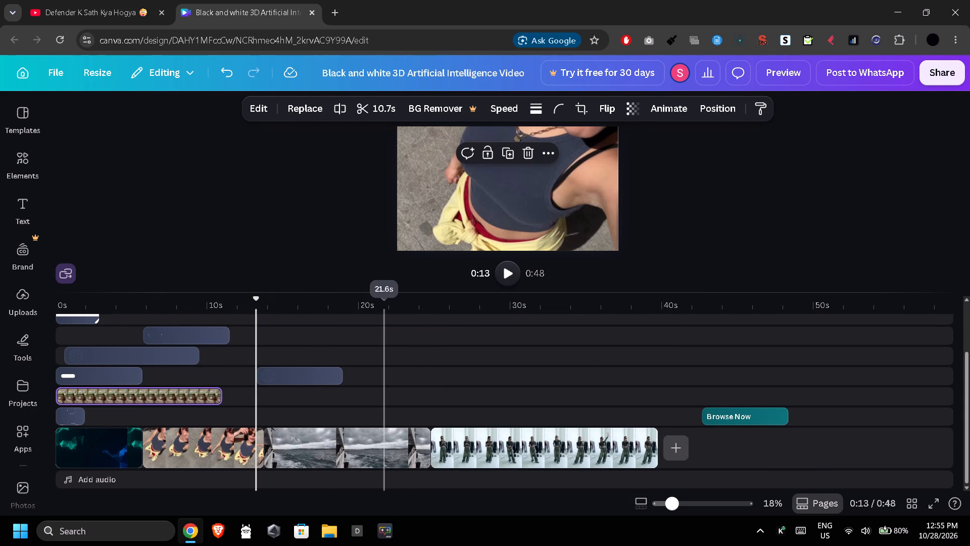
left_click_drag(383, 441, 293, 405)
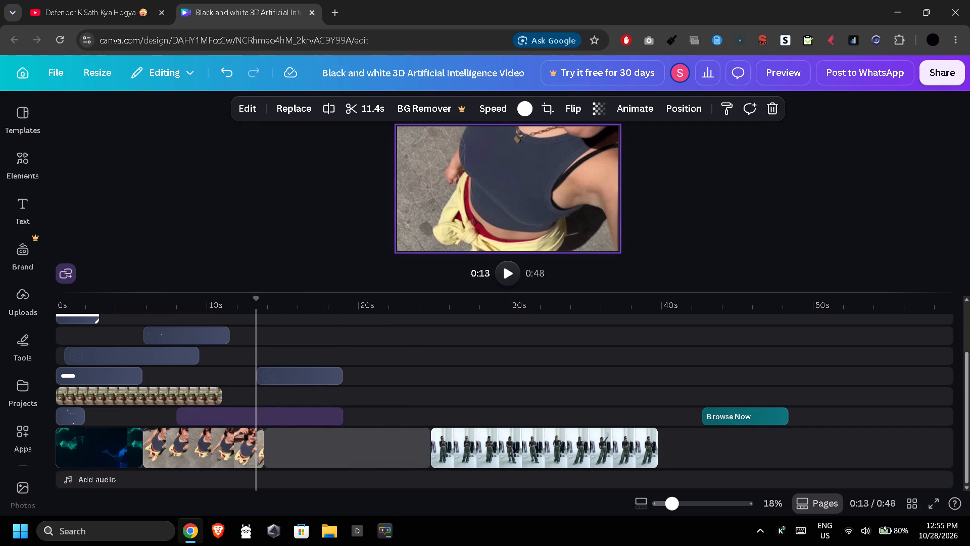
left_click_drag(293, 405, 209, 412)
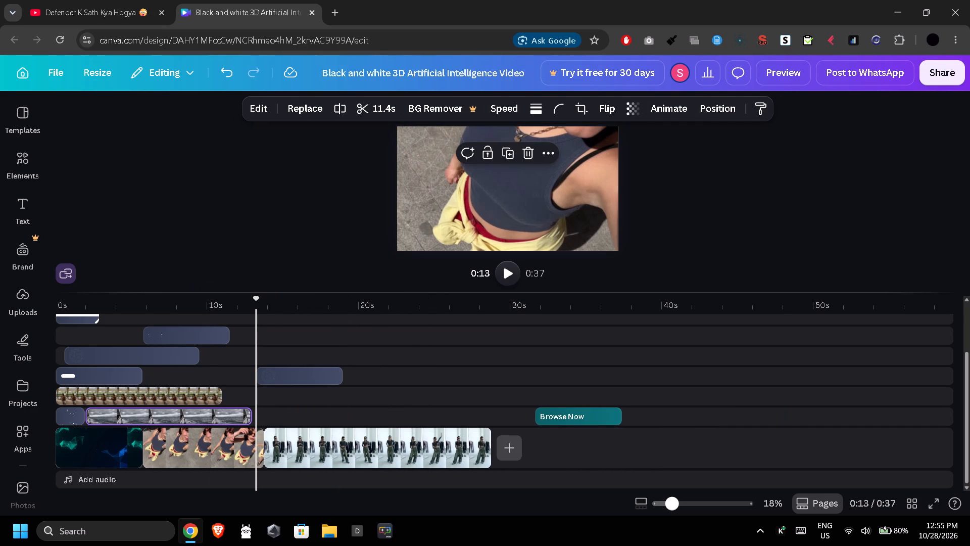
Move the clothing-rack clip off the main track onto its own overlay track, starting at about 0.5 s.
left_click_drag(434, 438, 269, 382)
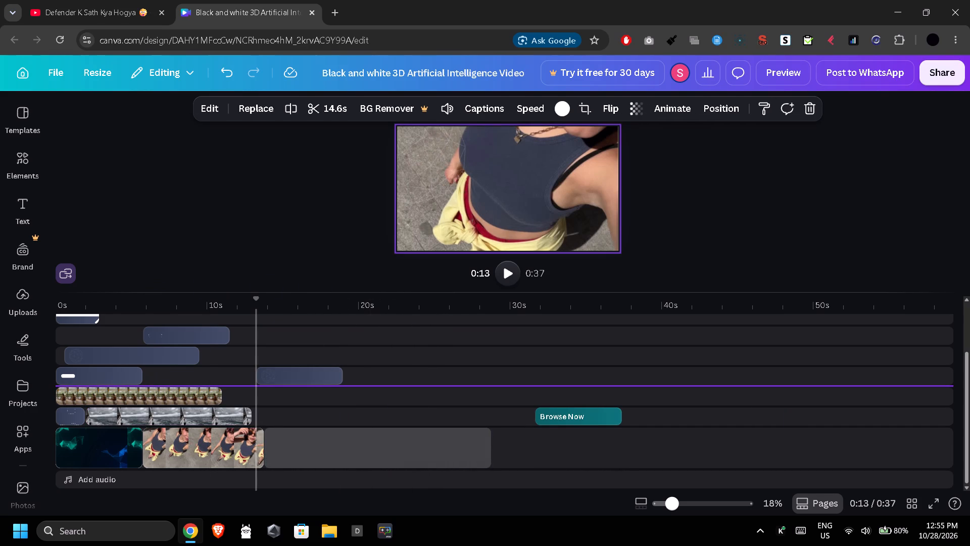
left_click_drag(269, 382, 326, 355)
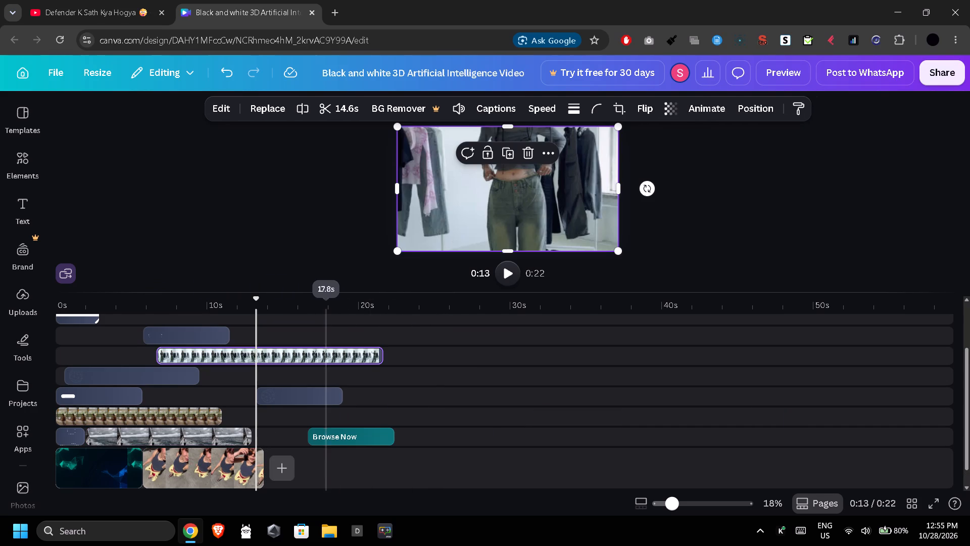
left_click_drag(300, 359, 217, 358)
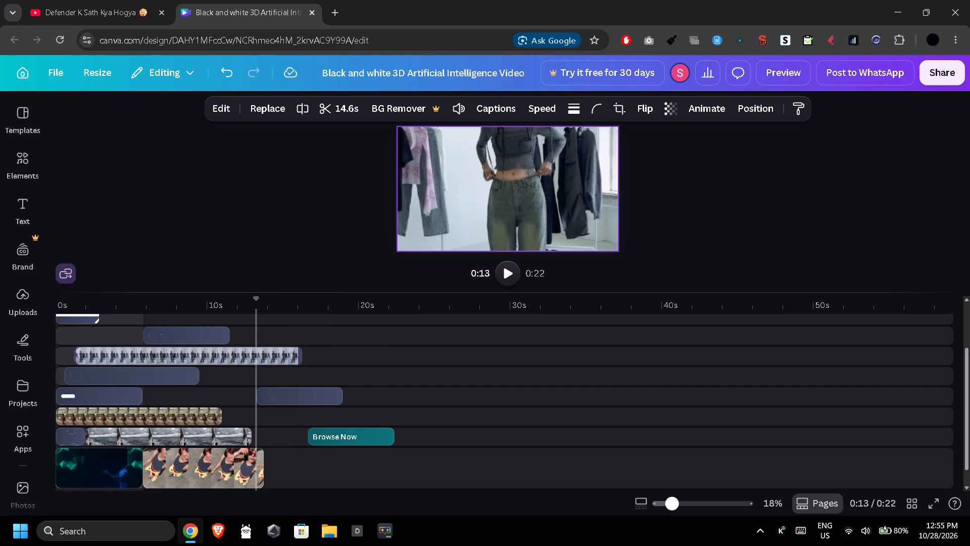
left_click_drag(217, 358, 204, 361)
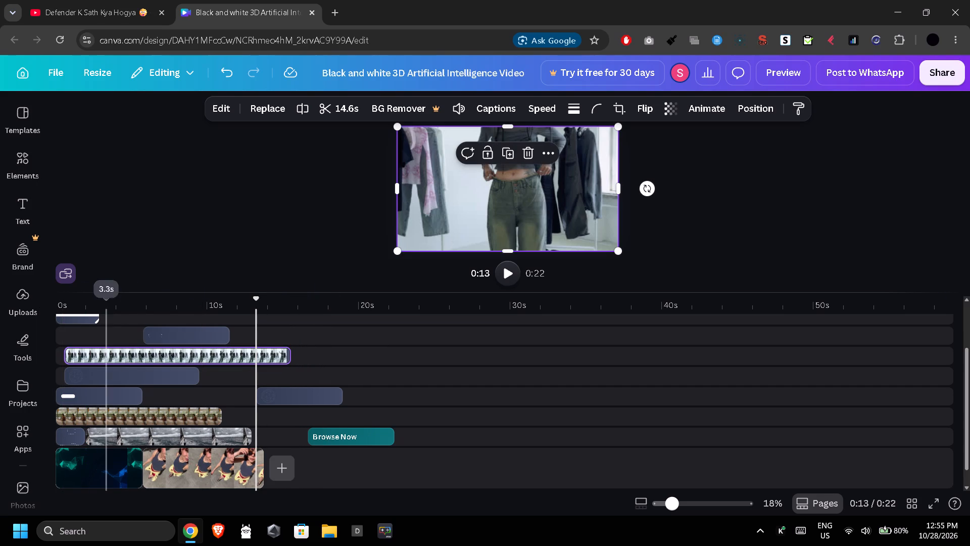
Add the 6.0s Timelapse city stock video to the overlay track with the white button shape, starting at about 6 s.
left_click(281, 468)
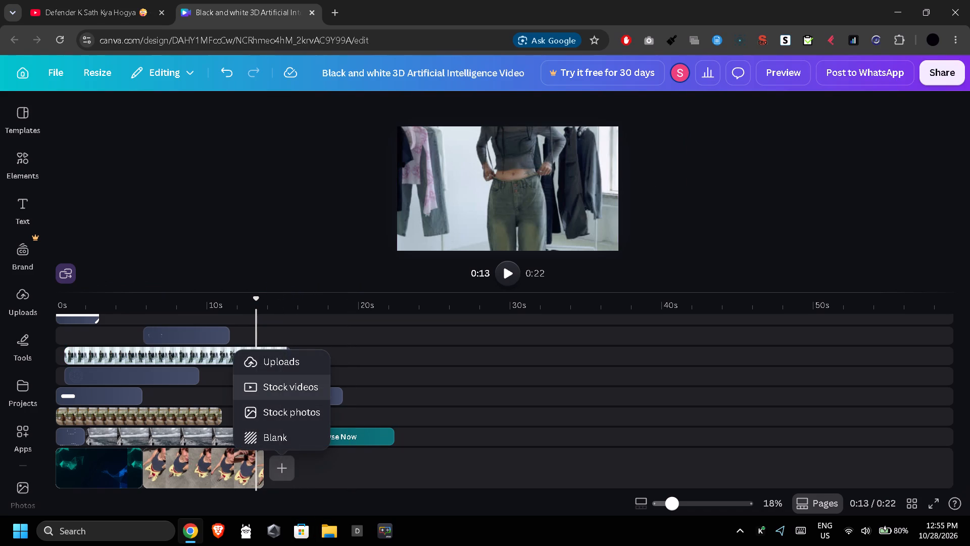
left_click(281, 392)
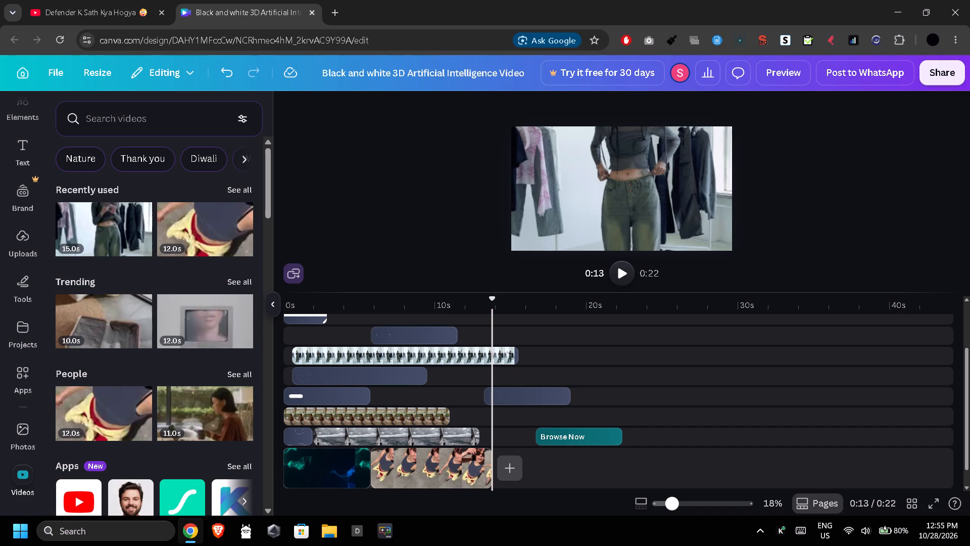
left_click(281, 392)
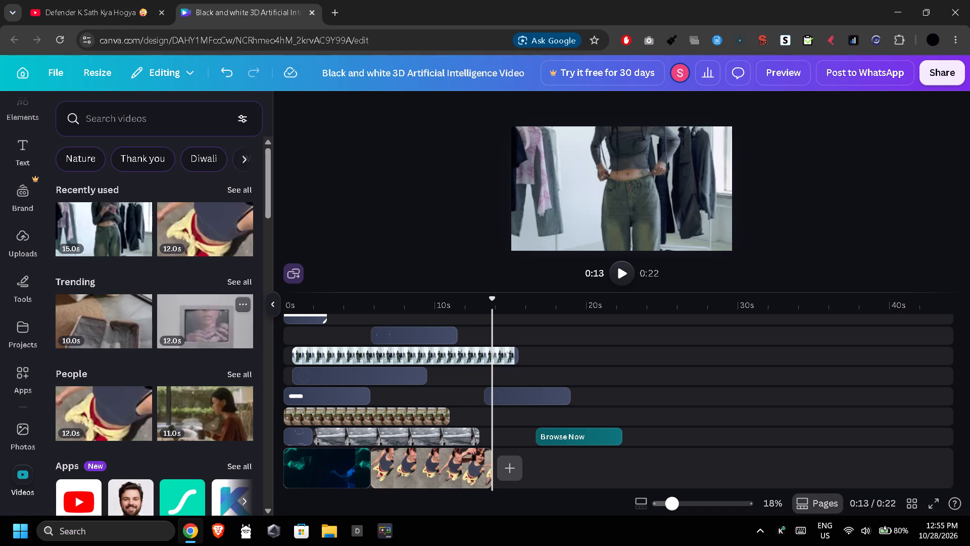
scroll(138, 300, "down", 3)
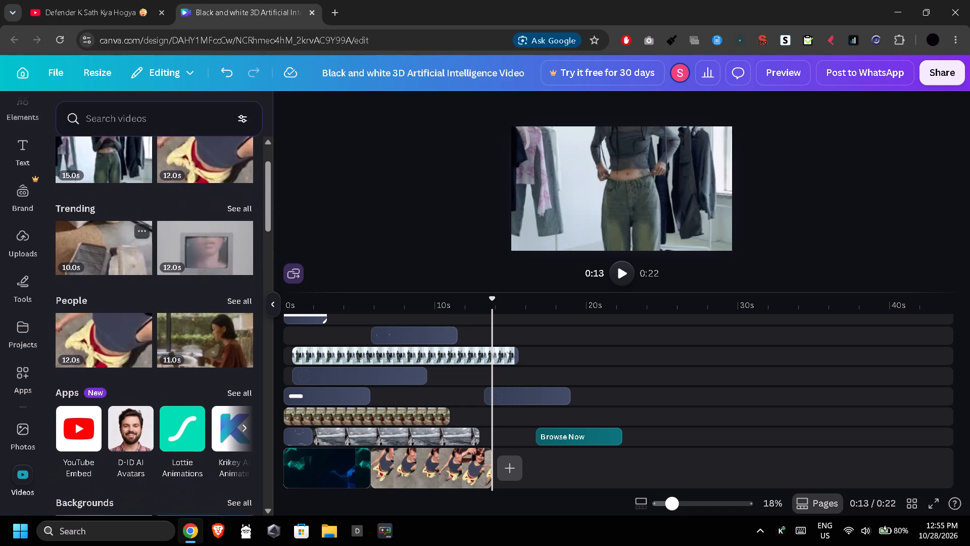
scroll(138, 300, "down", 3)
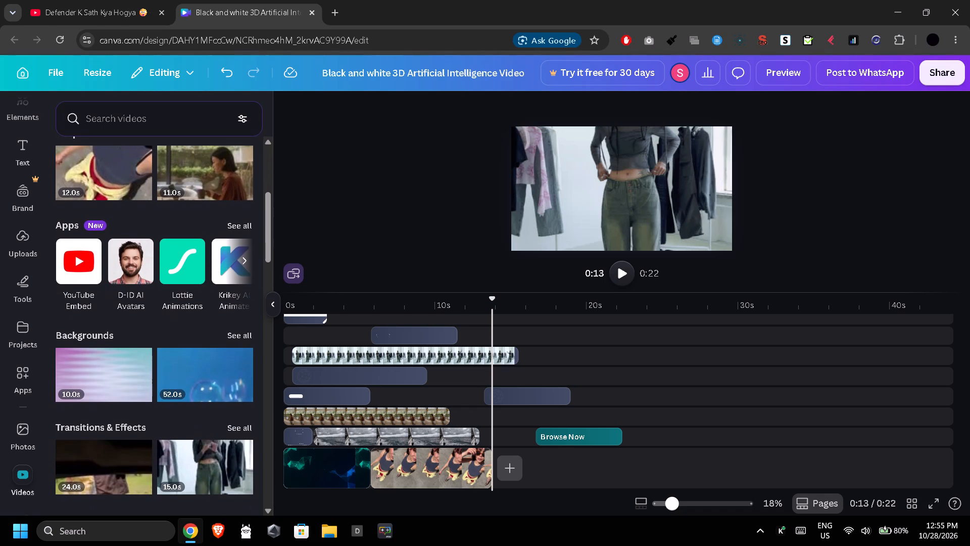
scroll(138, 300, "down", 1)
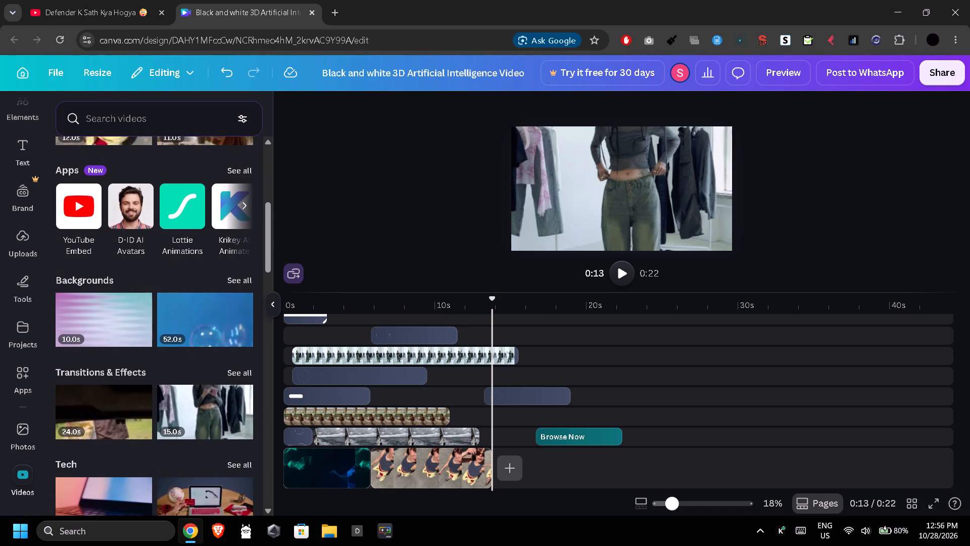
scroll(138, 300, "down", 1)
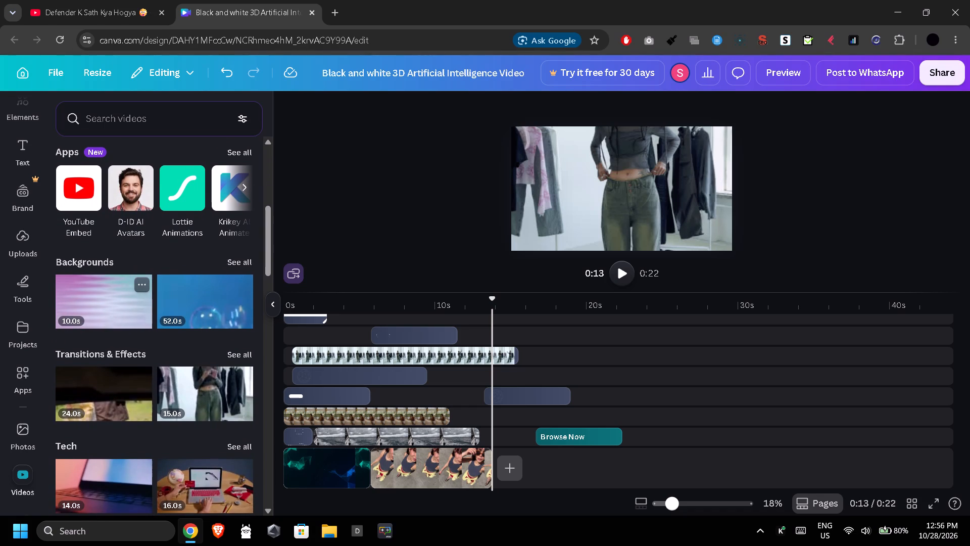
scroll(138, 300, "down", 2)
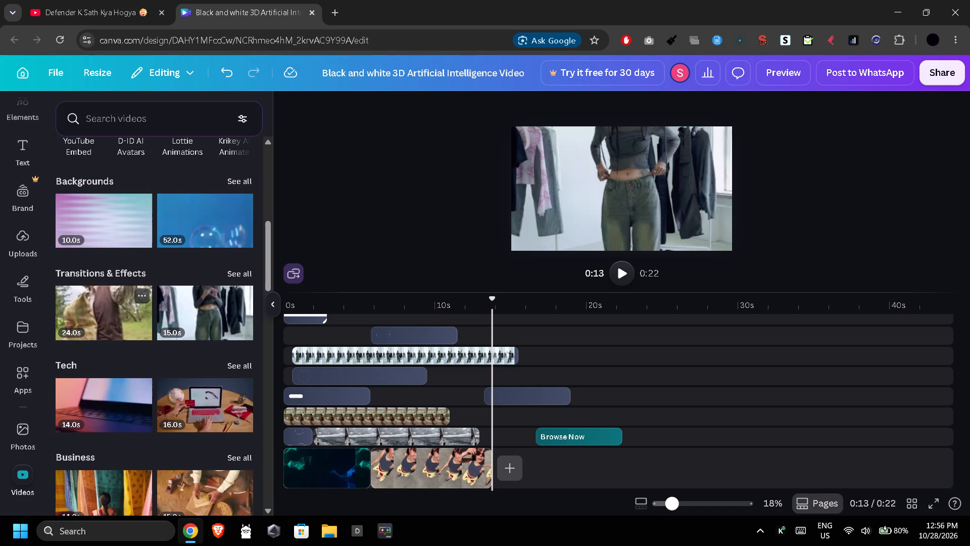
scroll(170, 360, "down", 2)
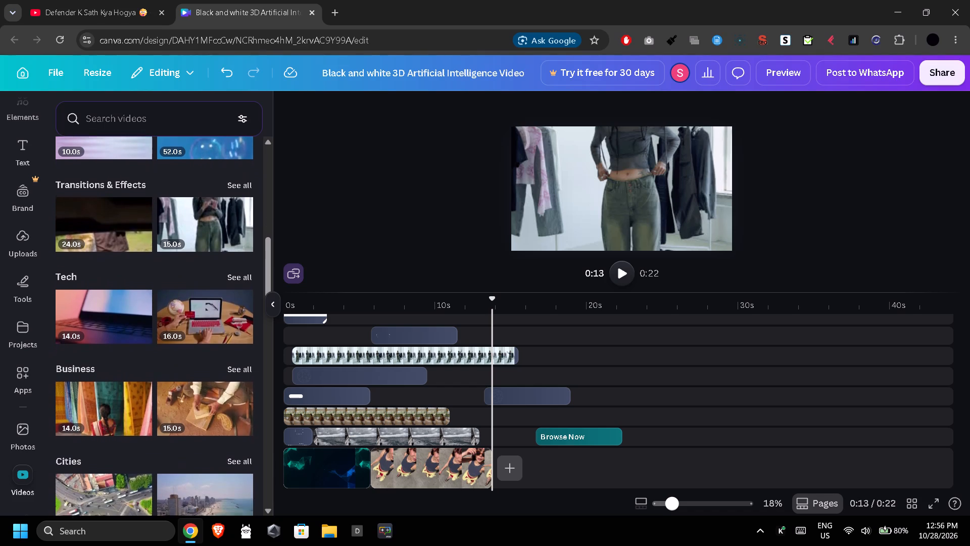
scroll(170, 360, "down", 3)
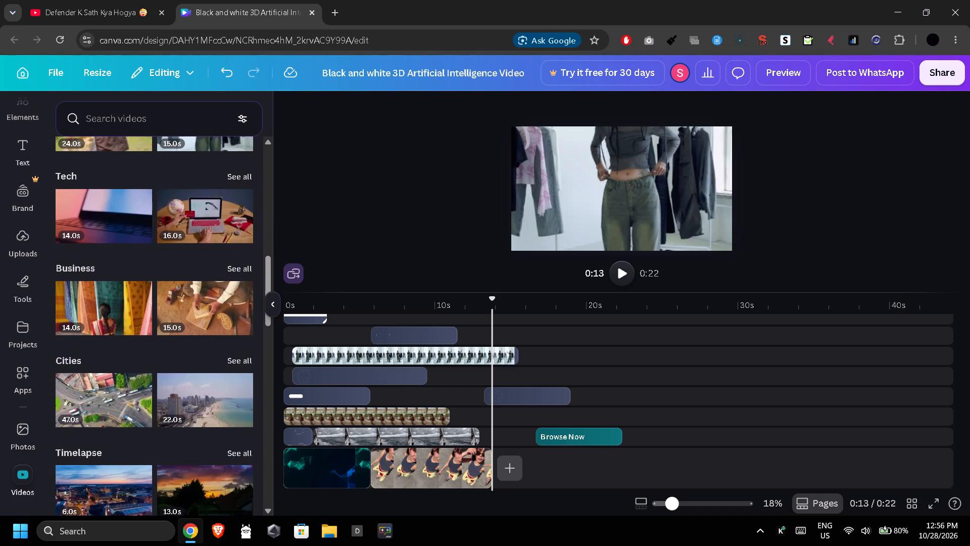
scroll(141, 430, "down", 1)
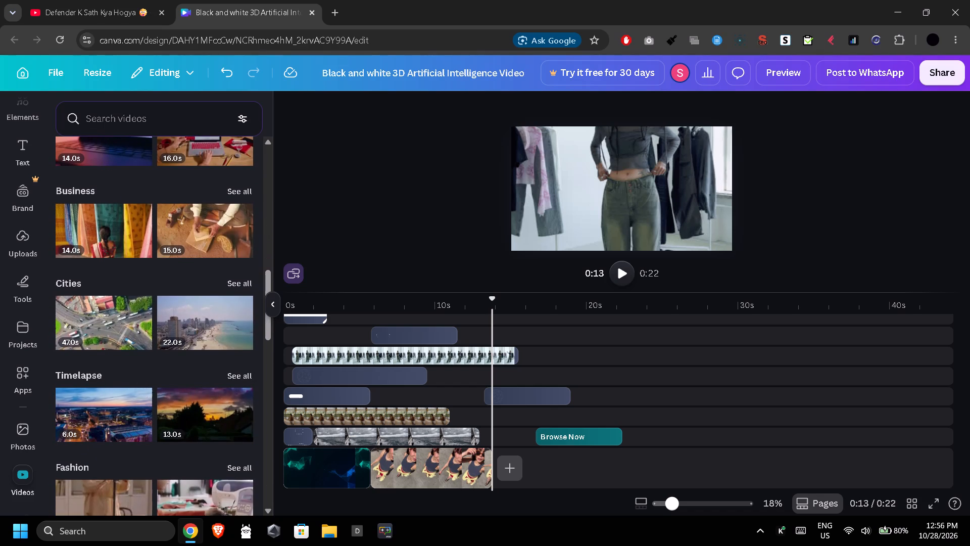
left_click_drag(99, 425, 394, 399)
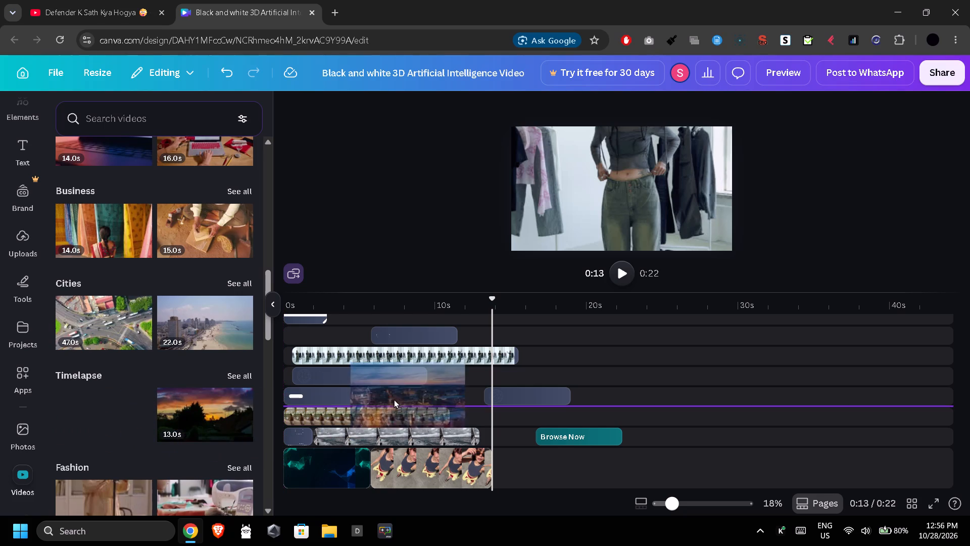
left_click_drag(394, 399, 424, 396)
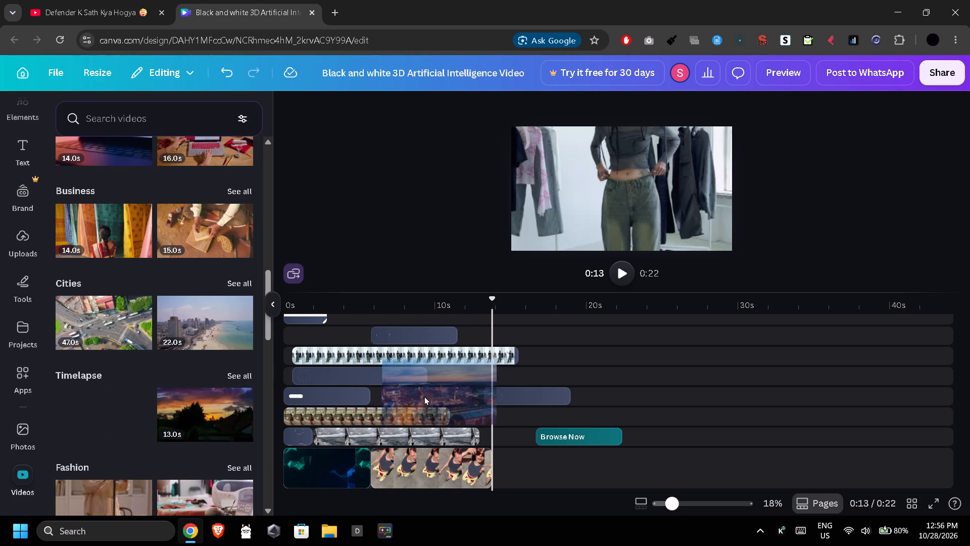
left_click_drag(424, 396, 420, 396)
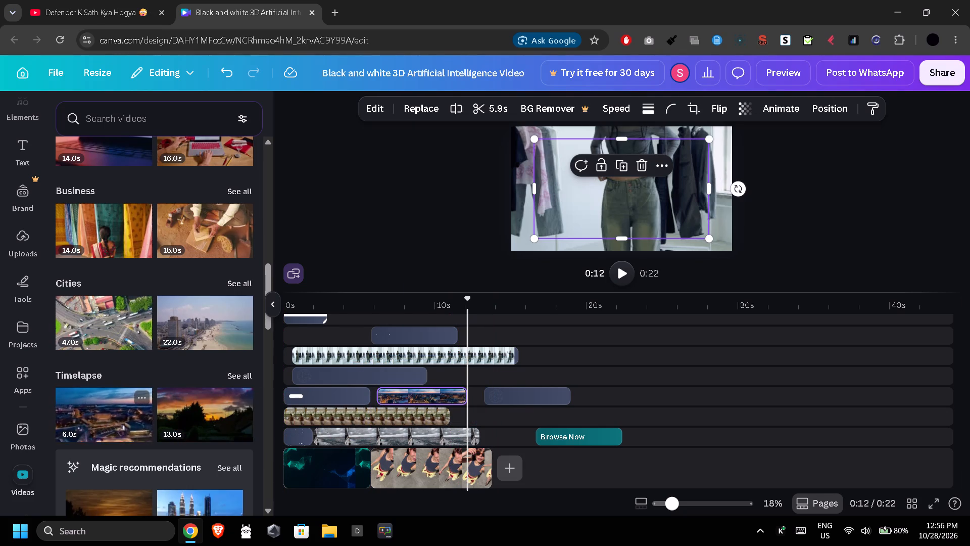
Add the 7.0s skyscraper video from Magic recommendations after the woman-at-table clip on its overlay track, starting at about 12 s.
scroll(171, 428, "down", 2)
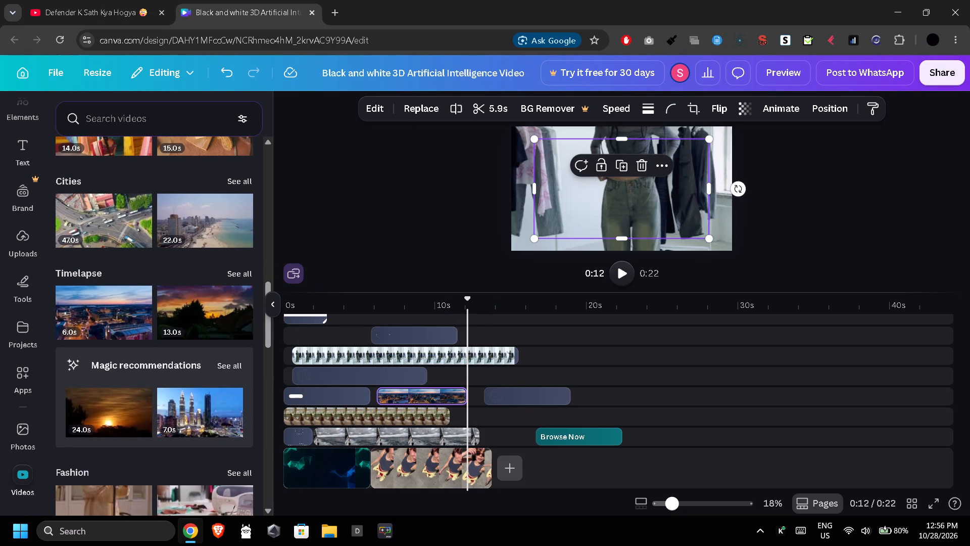
left_click_drag(194, 419, 520, 414)
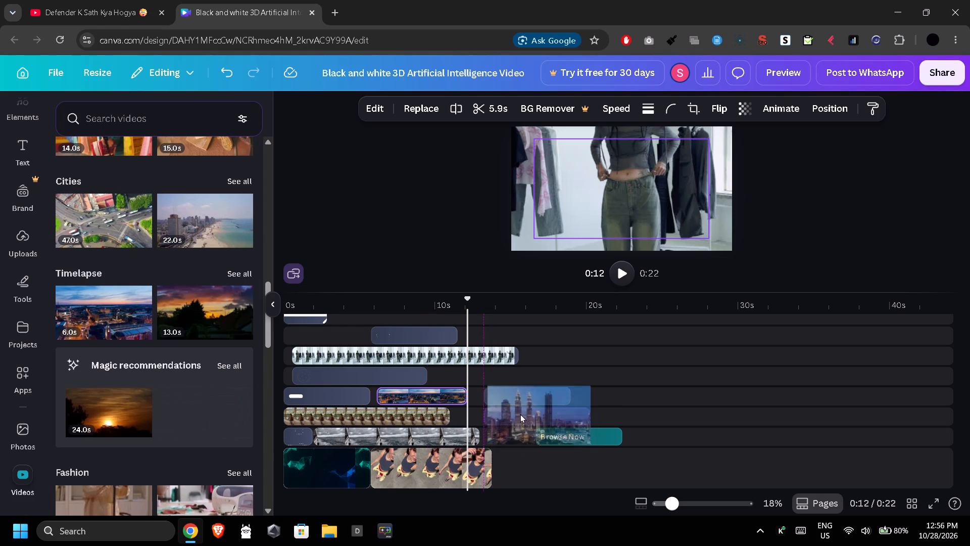
left_click_drag(520, 414, 509, 422)
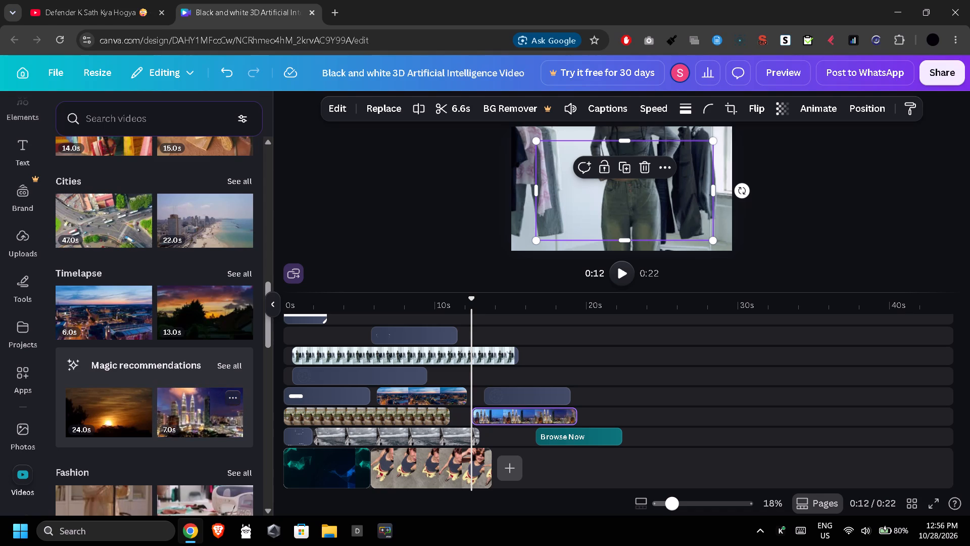
Add the 11.0s campfire video from Nature to the overlay track directly below the clothing-rack clip, starting at about 11 s.
scroll(208, 409, "down", 1)
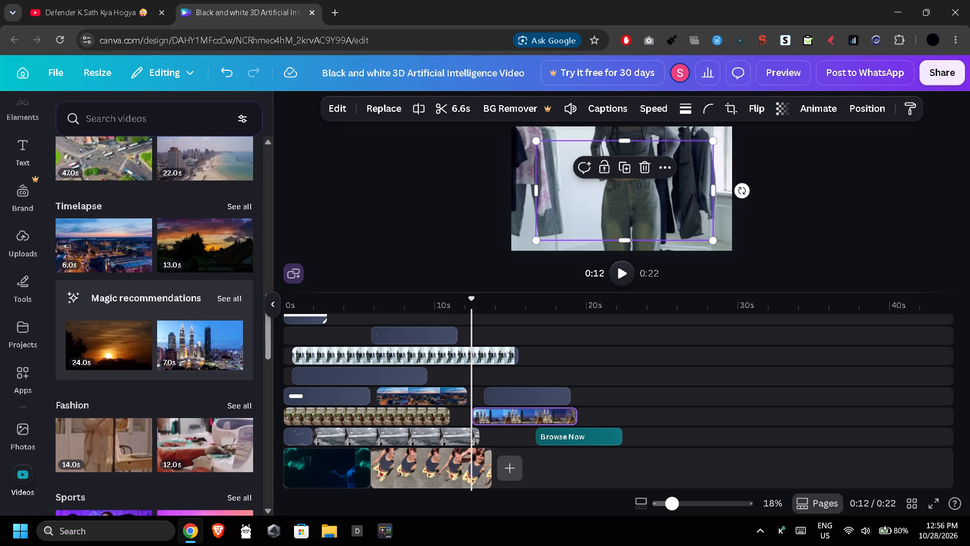
scroll(192, 398, "down", 2)
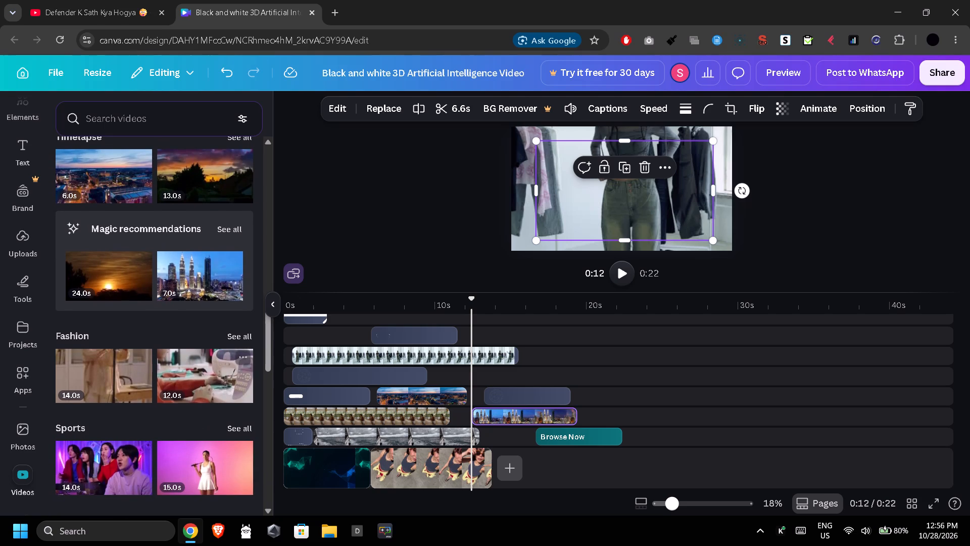
scroll(192, 398, "down", 1)
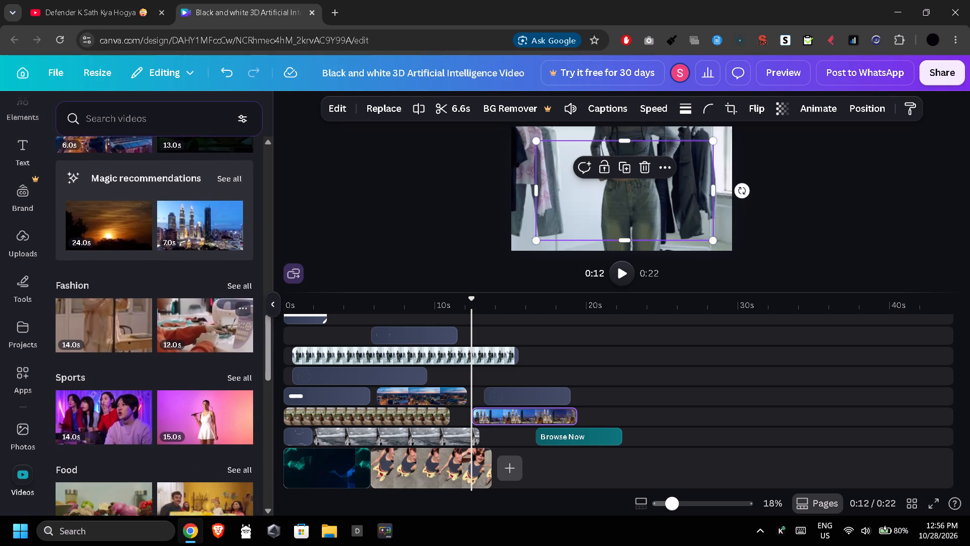
scroll(192, 398, "down", 3)
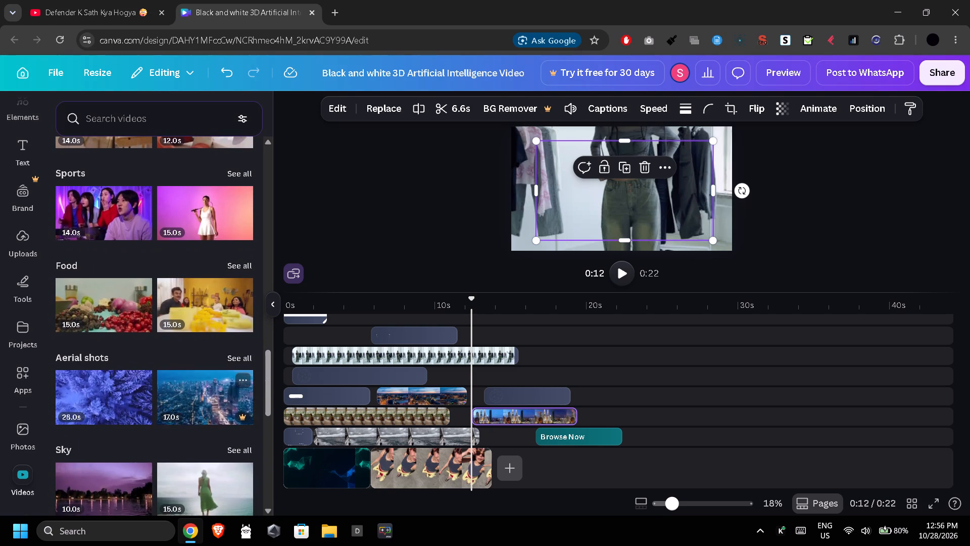
scroll(192, 398, "down", 2)
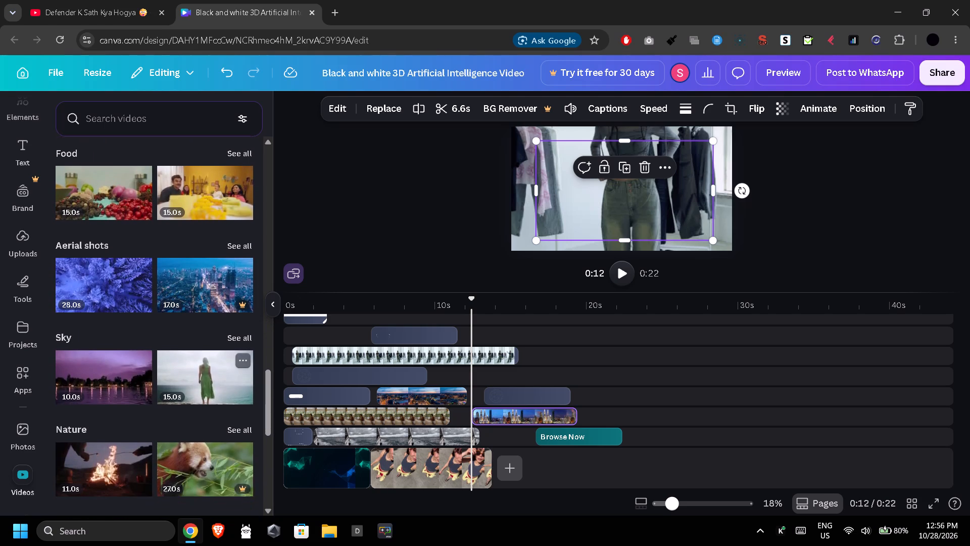
scroll(192, 398, "down", 3)
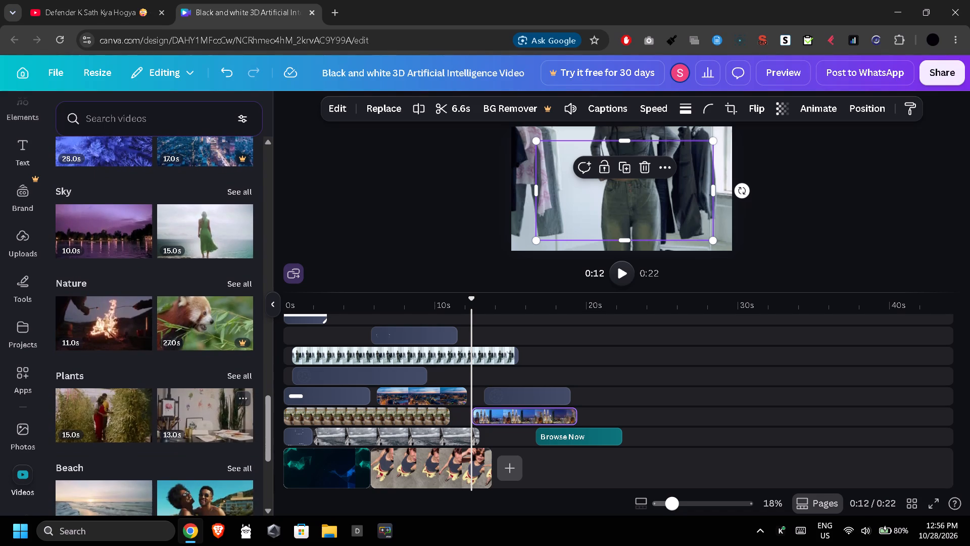
left_click_drag(87, 328, 492, 389)
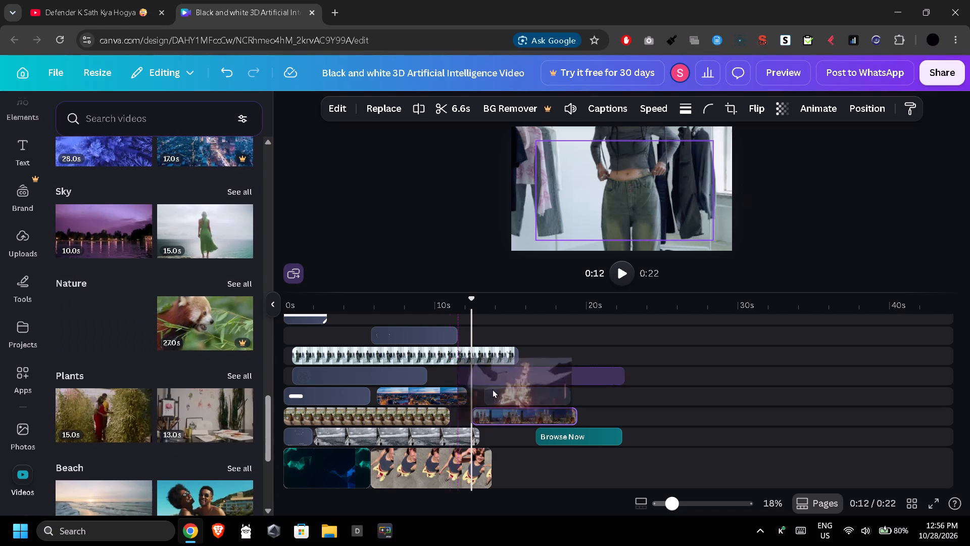
left_click_drag(492, 389, 486, 387)
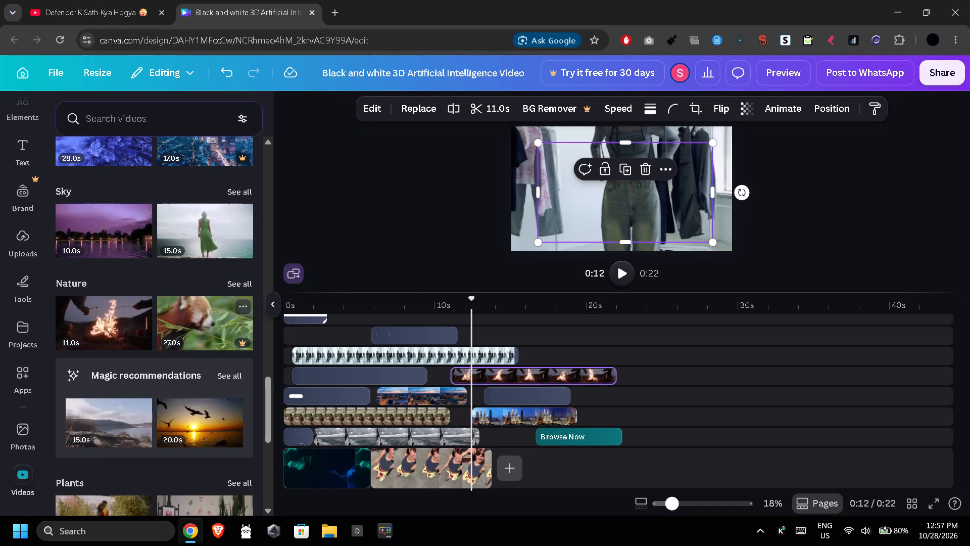
Add the 6.0s night-city video from Rain to the end of the main track.
scroll(206, 336, "down", 2)
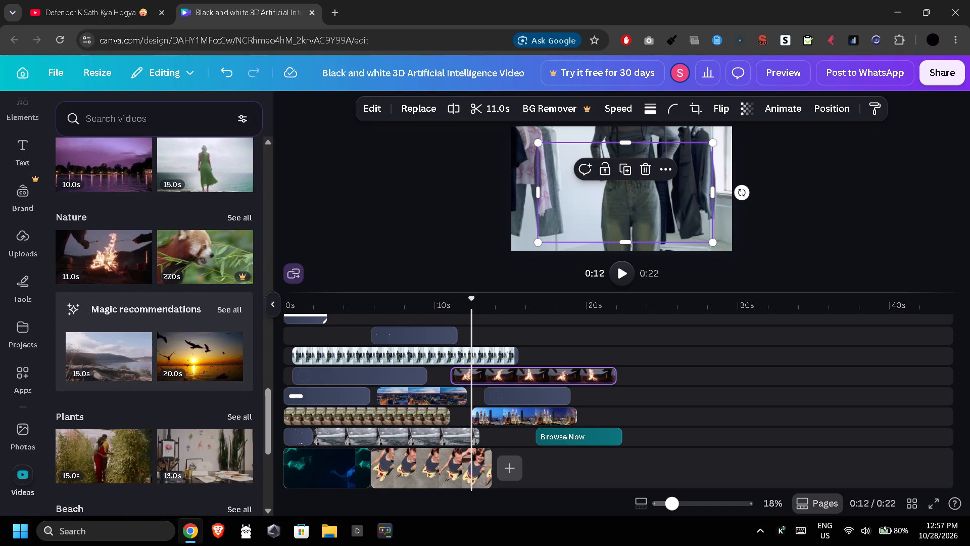
scroll(178, 387, "down", 1)
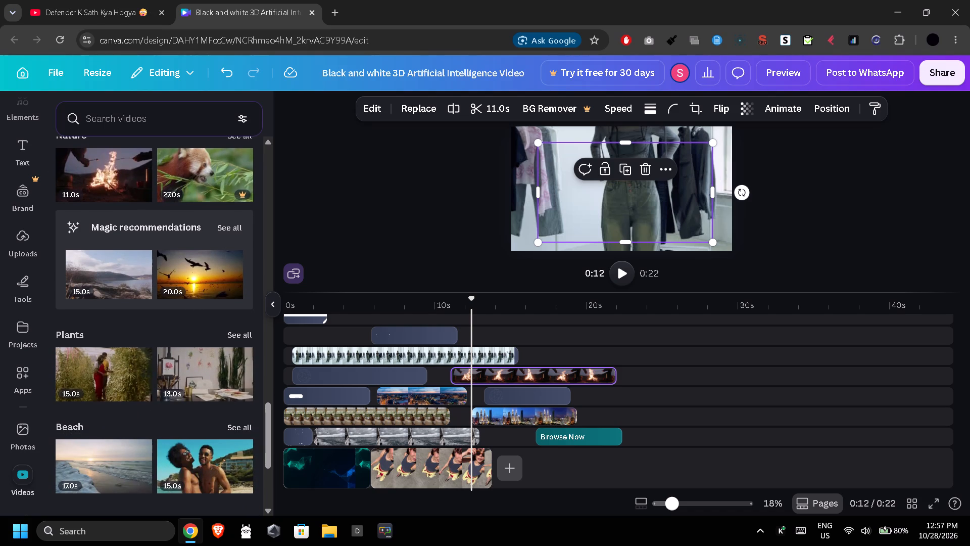
scroll(166, 414, "down", 3)
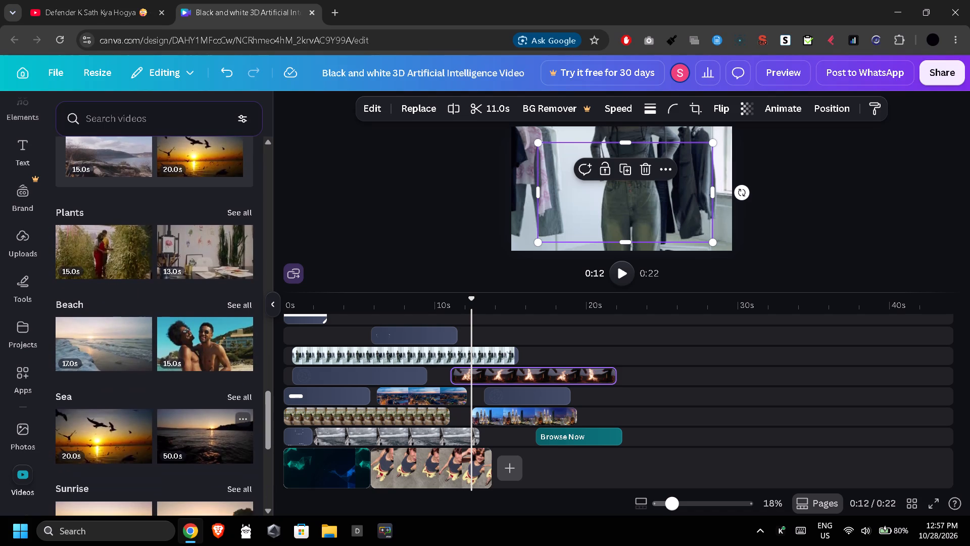
scroll(166, 414, "down", 3)
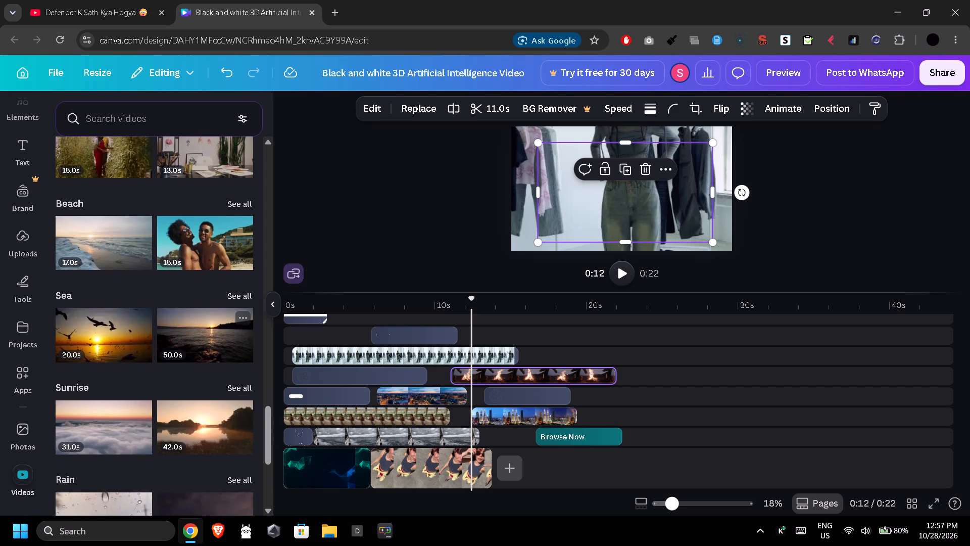
scroll(166, 414, "down", 2)
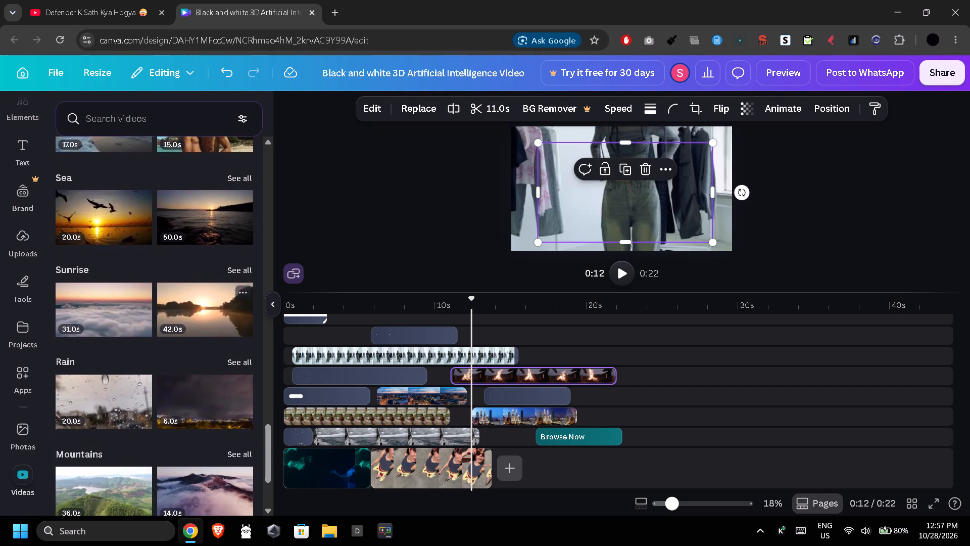
scroll(166, 414, "down", 1)
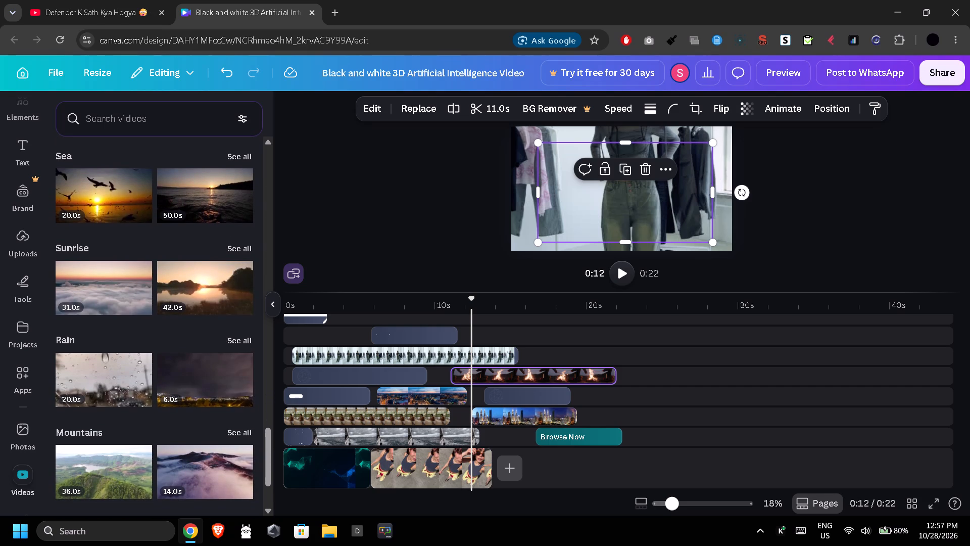
left_click_drag(204, 385, 543, 457)
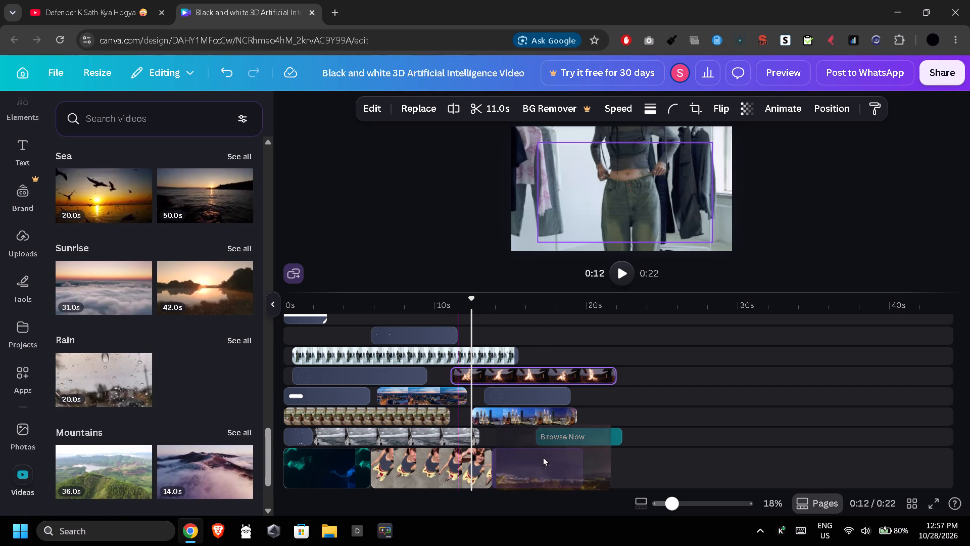
left_click_drag(543, 457, 541, 456)
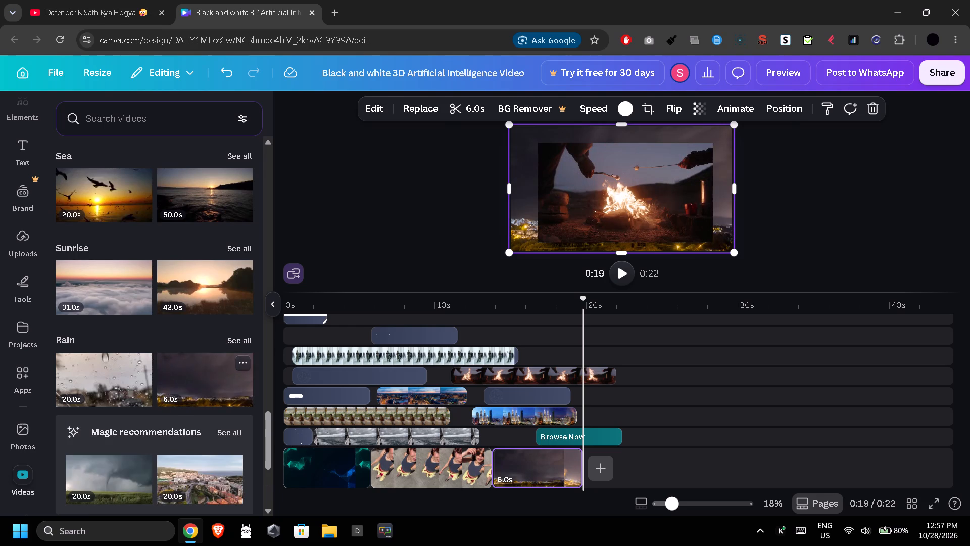
Add the 8.0s moon video from Universe to the overlay track directly above the clothing-rack clip, starting at about 11.5 s.
scroll(143, 428, "down", 3)
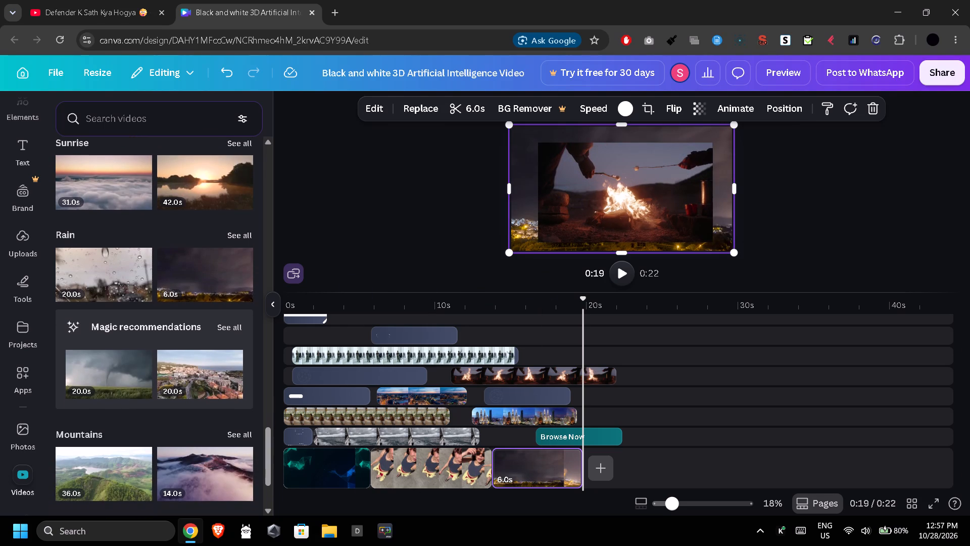
scroll(143, 428, "down", 1)
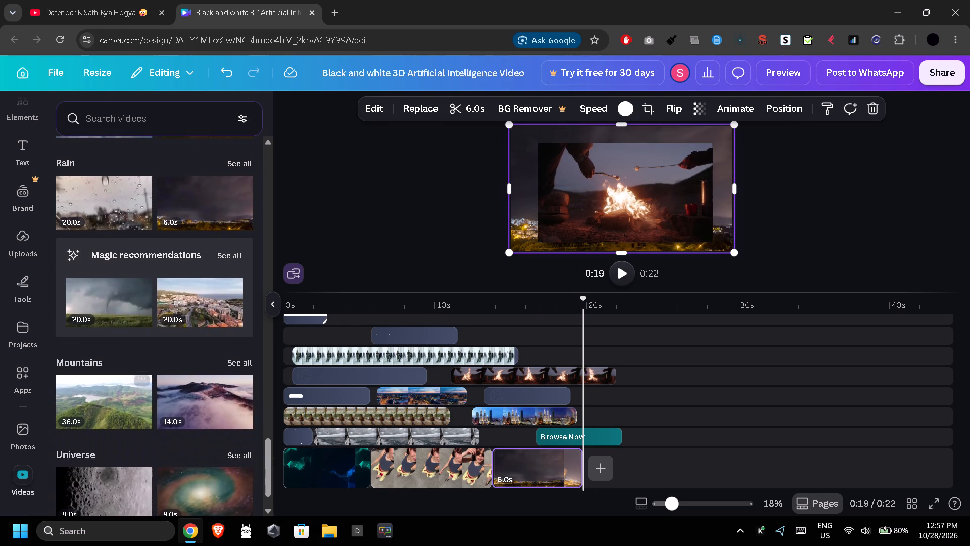
scroll(143, 428, "down", 2)
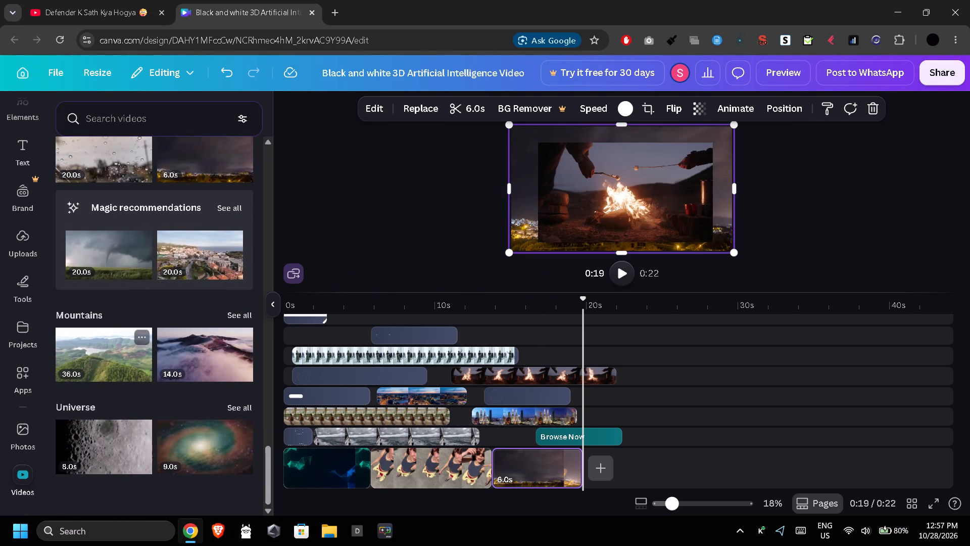
left_click_drag(95, 449, 484, 400)
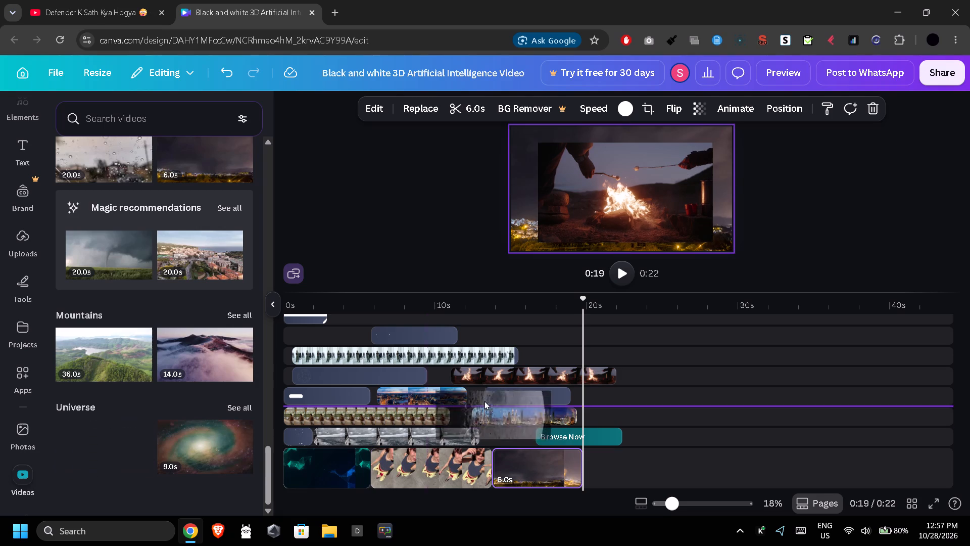
left_click_drag(484, 400, 500, 343)
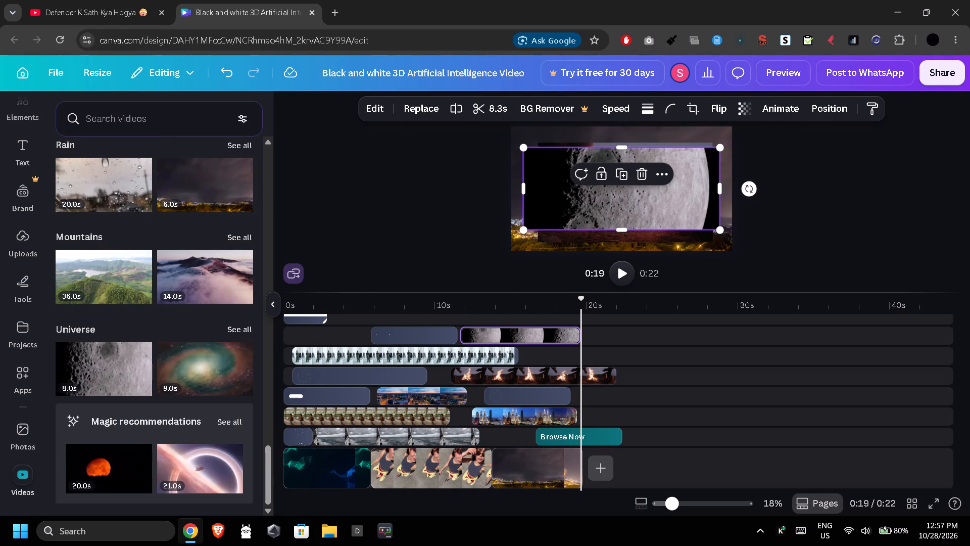
Add the 6.0s night-city video from Rain to the overlay track directly above the moon clip's track, starting at about 4.5 s.
scroll(171, 405, "down", 3)
scroll(171, 405, "up", 2)
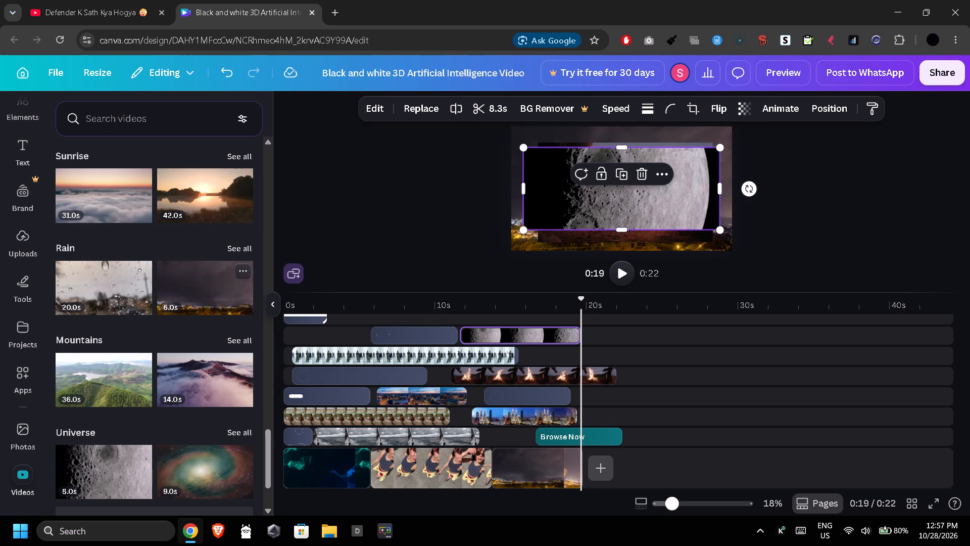
left_click_drag(191, 284, 319, 339)
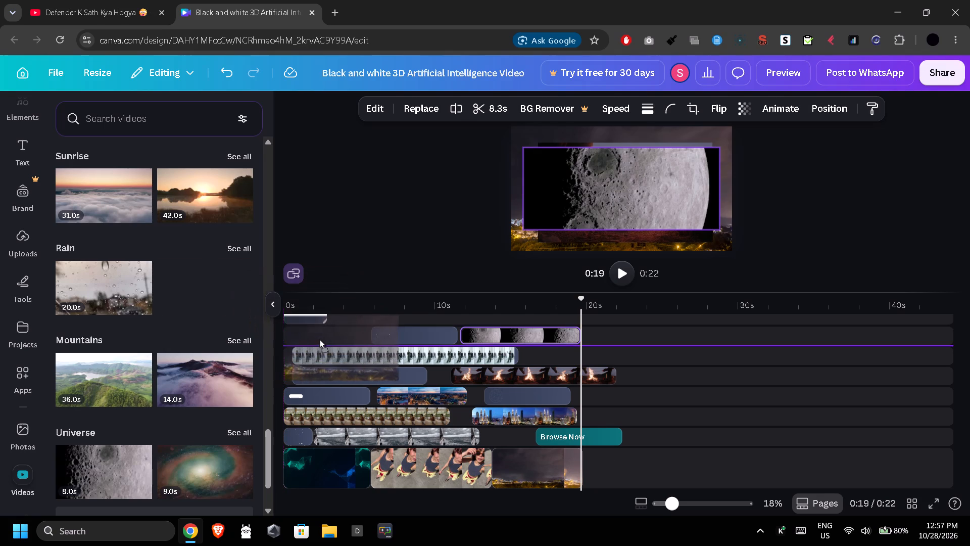
left_click_drag(319, 339, 373, 312)
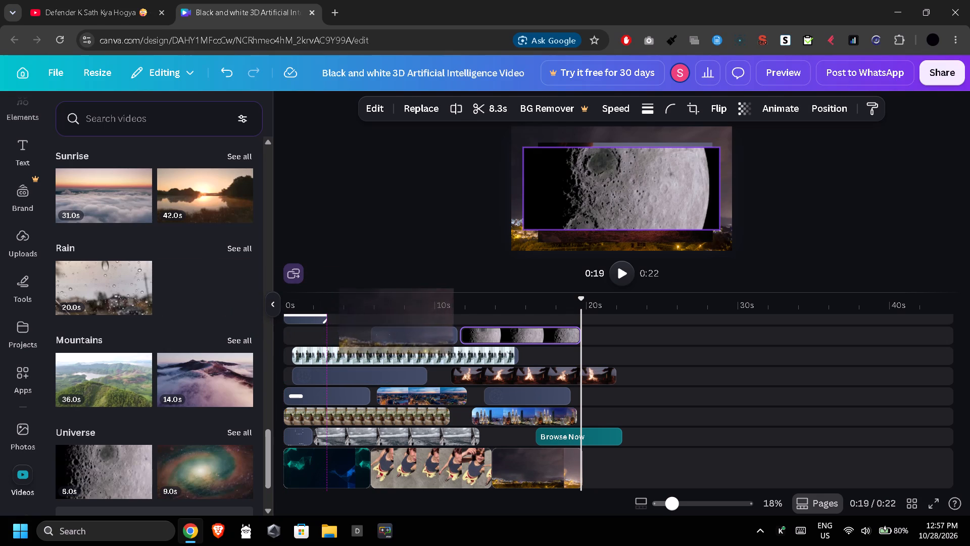
left_click_drag(373, 312, 384, 317)
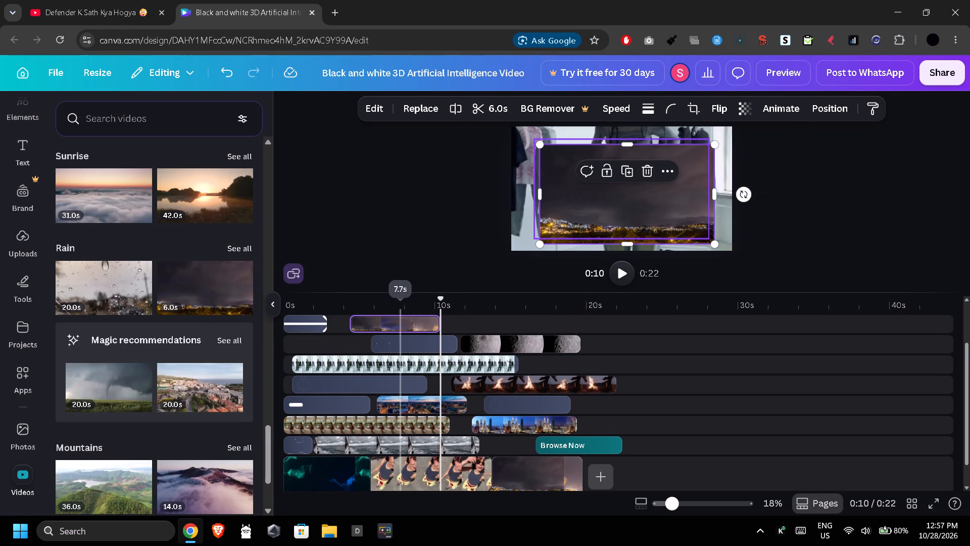
Open the full Rain collection and add its 7.0s night street-lamp video after the clothing-rack clip on its overlay track, at about 16.5 s.
scroll(401, 400, "down", 2)
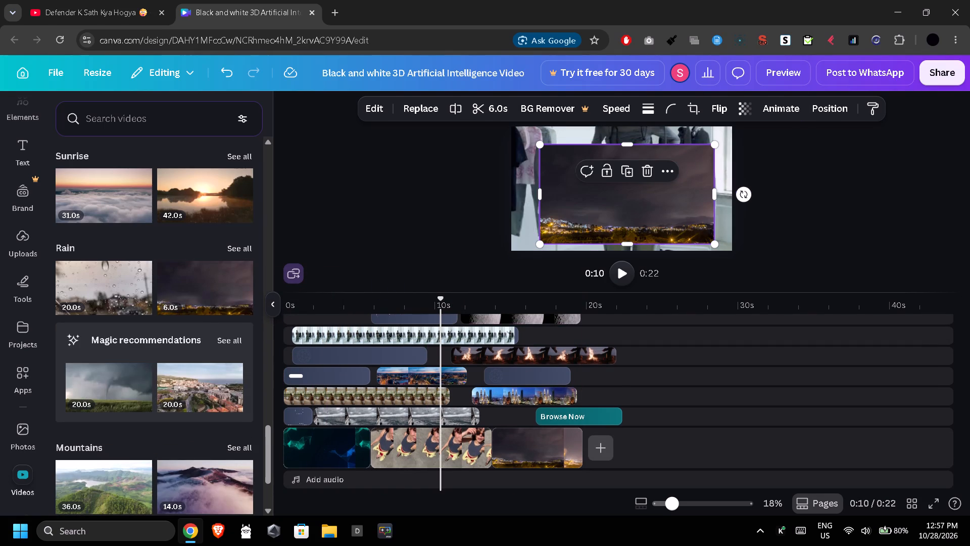
left_click(234, 336)
left_click(243, 248)
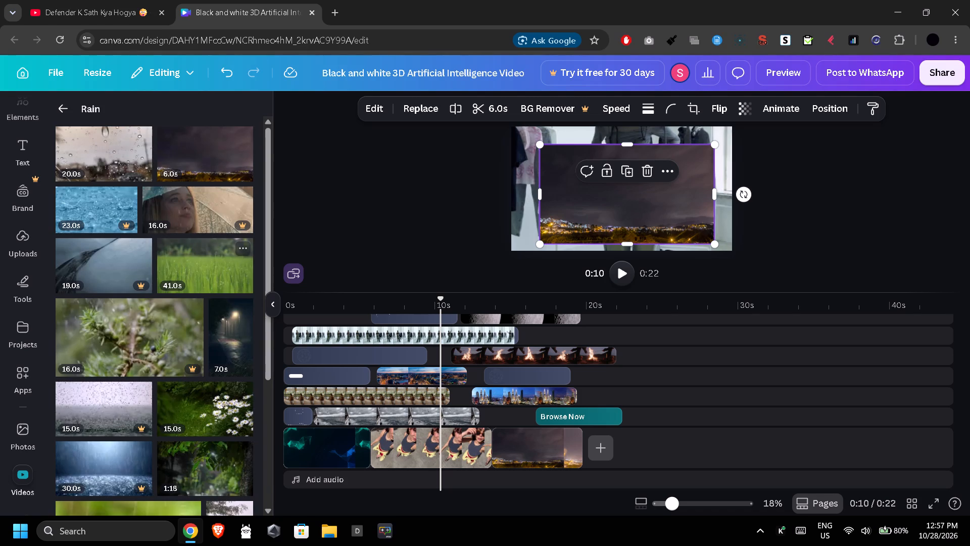
scroll(158, 353, "down", 1)
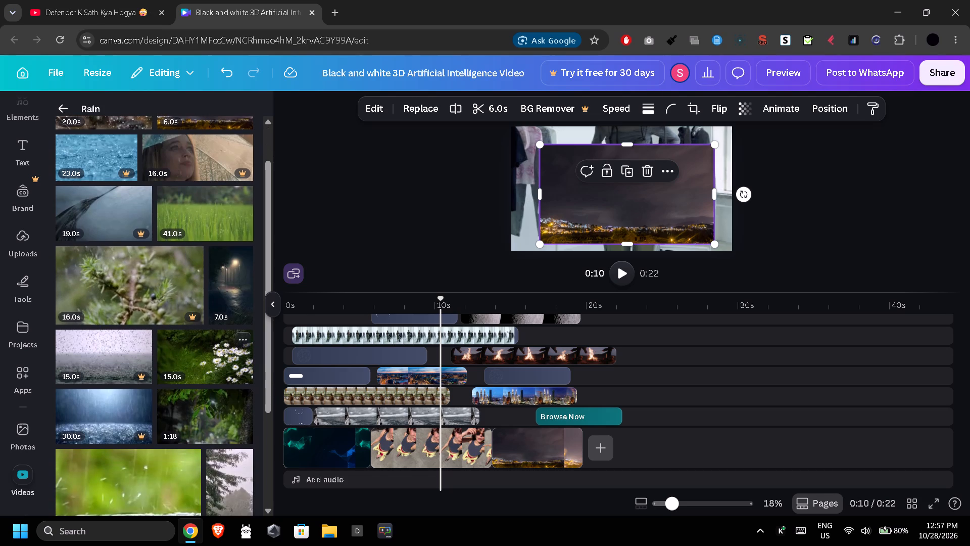
left_click_drag(240, 284, 287, 288)
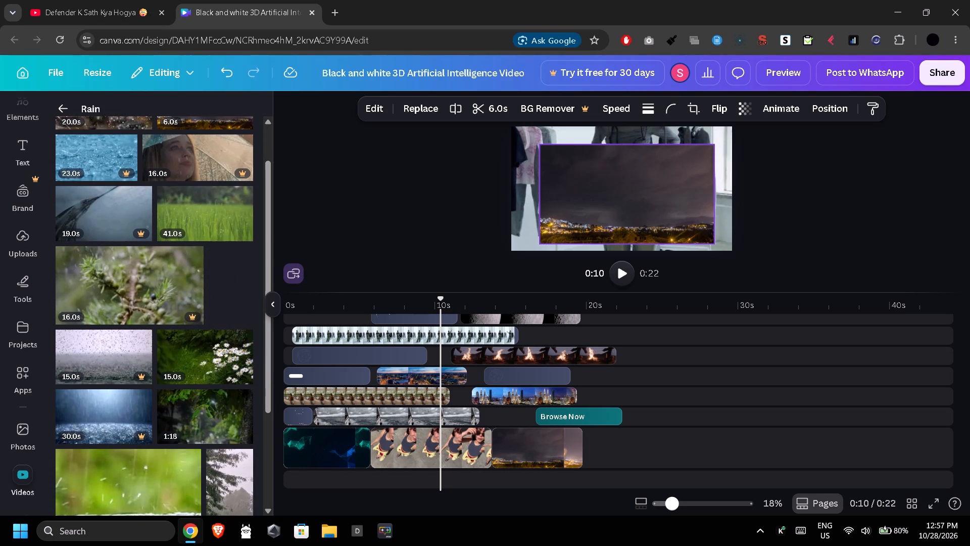
left_click_drag(287, 288, 545, 332)
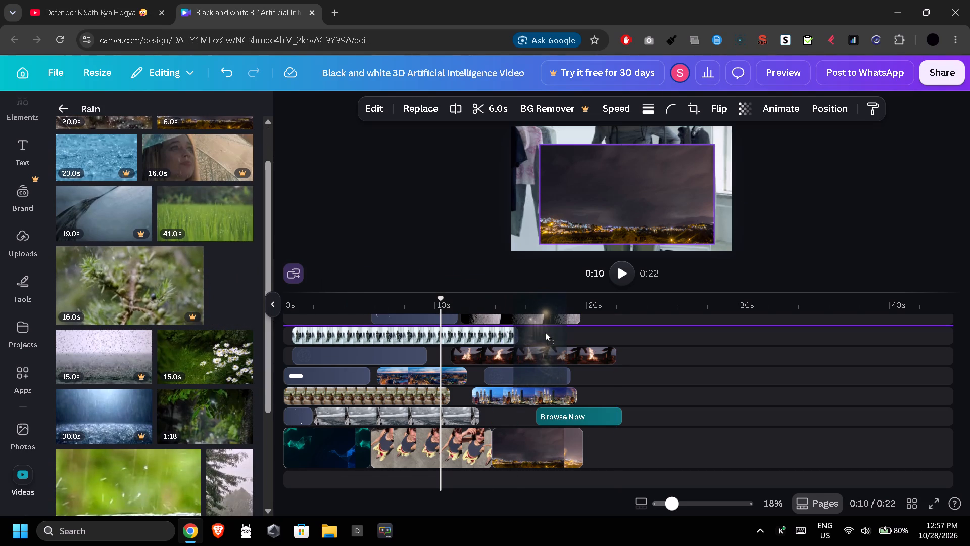
left_click_drag(545, 332, 568, 332)
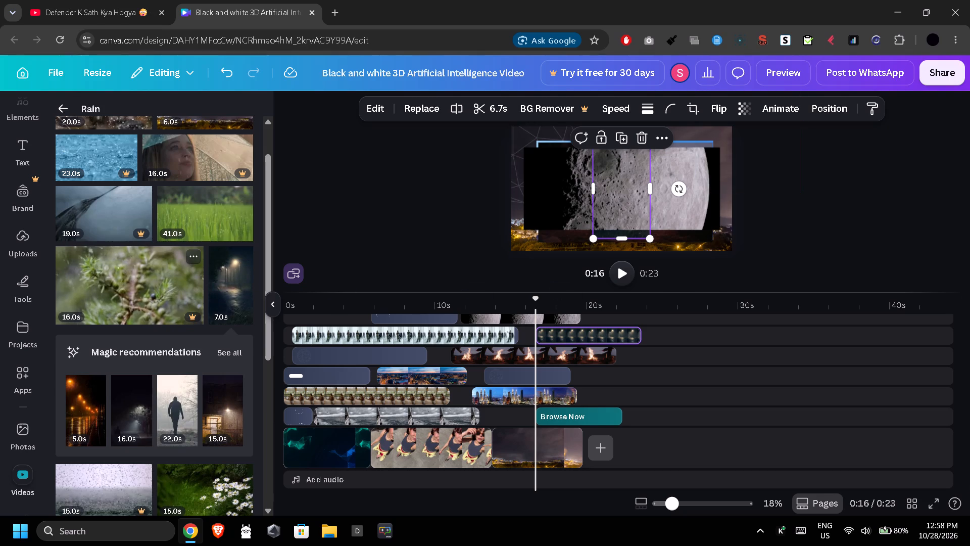
Add the 10.0s teal night-city reflection video from Rain to the overlay track two above the main track, starting at about 19.7 s.
scroll(111, 293, "down", 2)
scroll(129, 382, "down", 1)
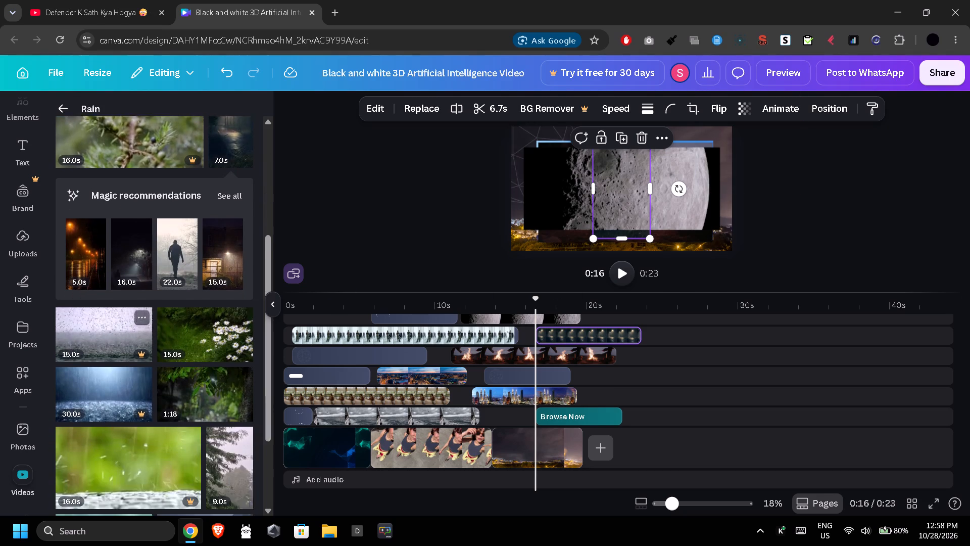
scroll(129, 382, "down", 1)
scroll(184, 304, "down", 1)
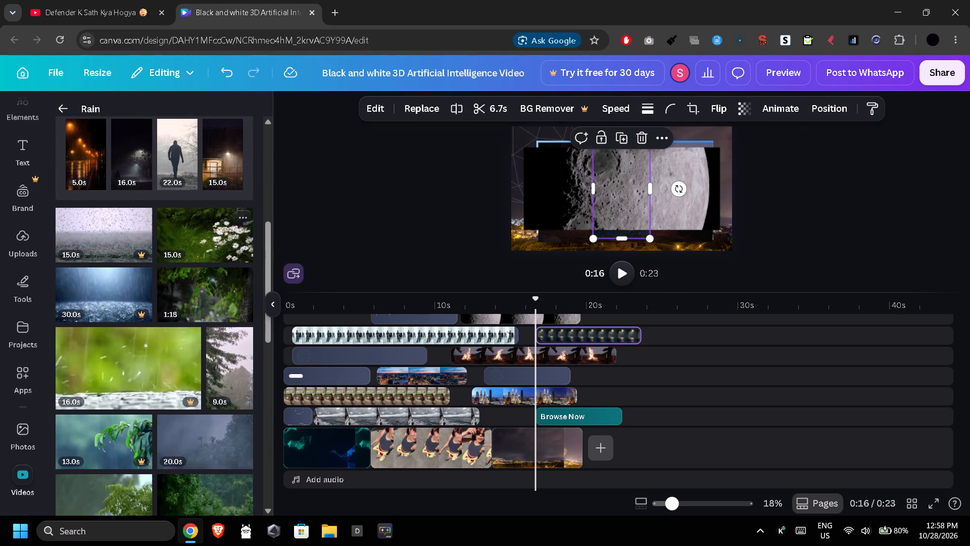
scroll(184, 304, "down", 1)
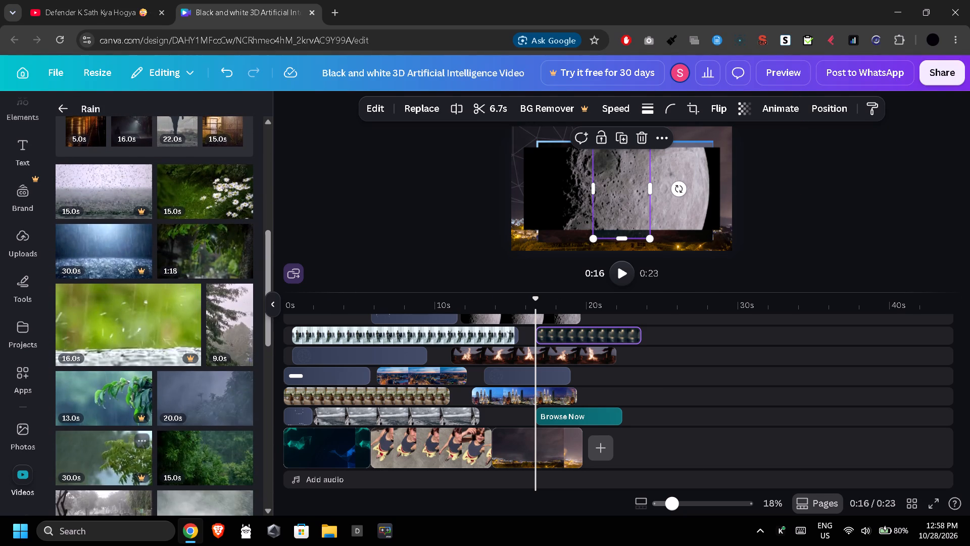
scroll(78, 439, "down", 1)
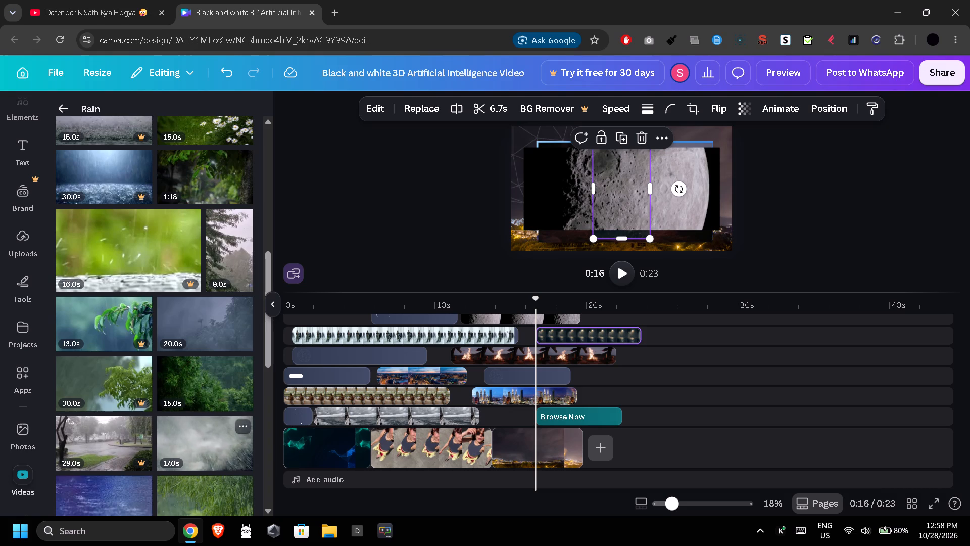
scroll(166, 429, "down", 2)
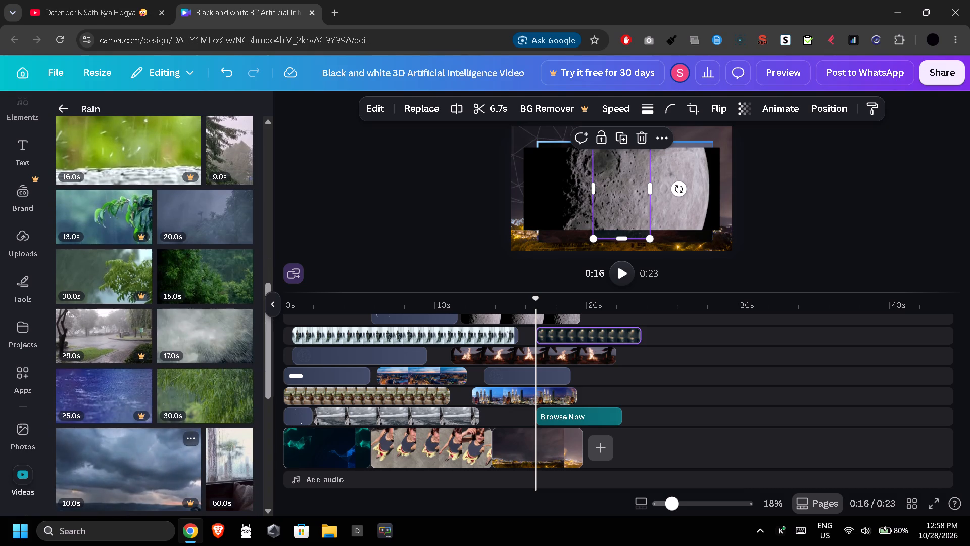
scroll(203, 392, "down", 2)
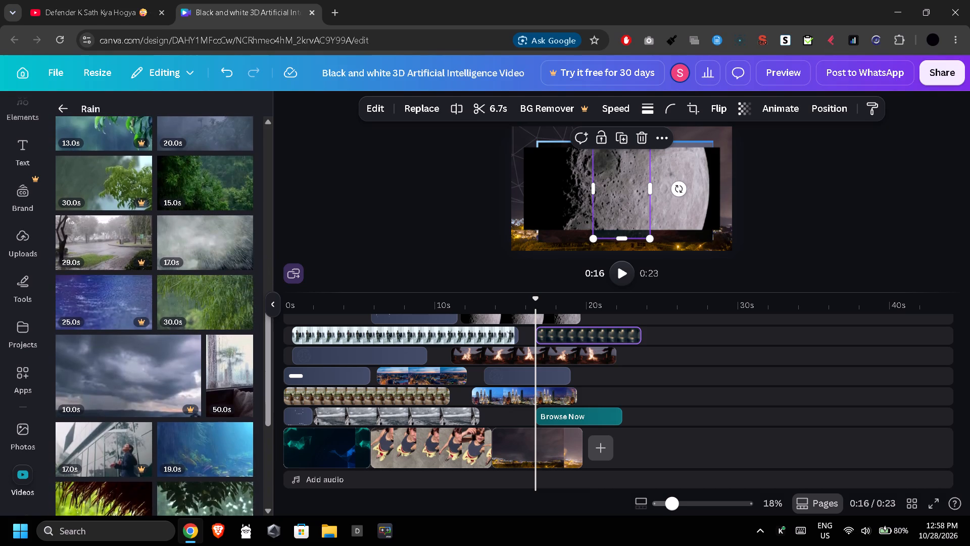
scroll(203, 392, "down", 1)
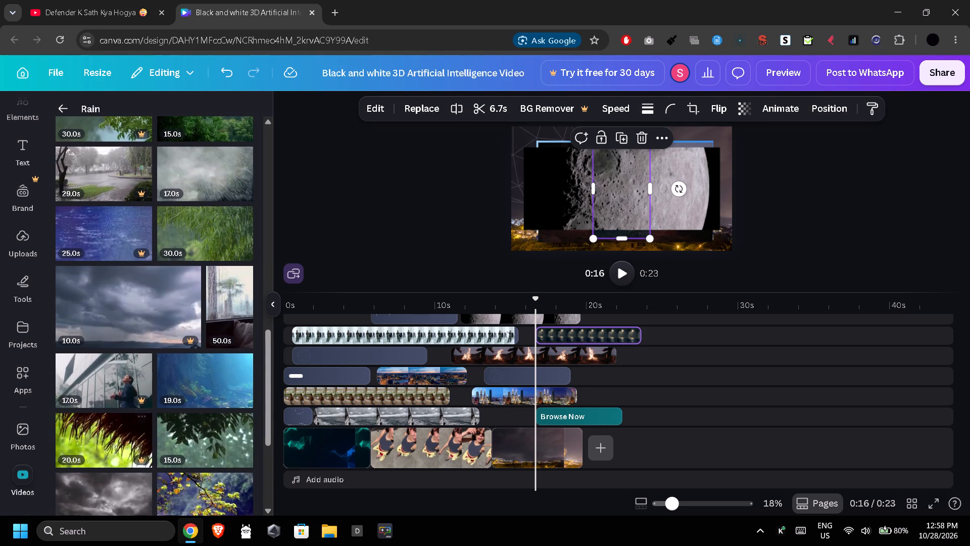
scroll(155, 370, "down", 1)
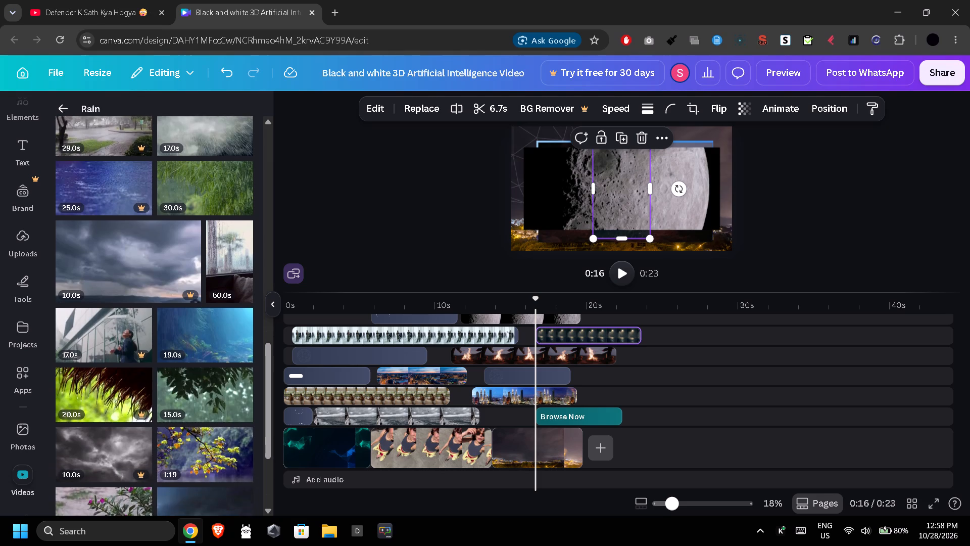
scroll(155, 370, "down", 1)
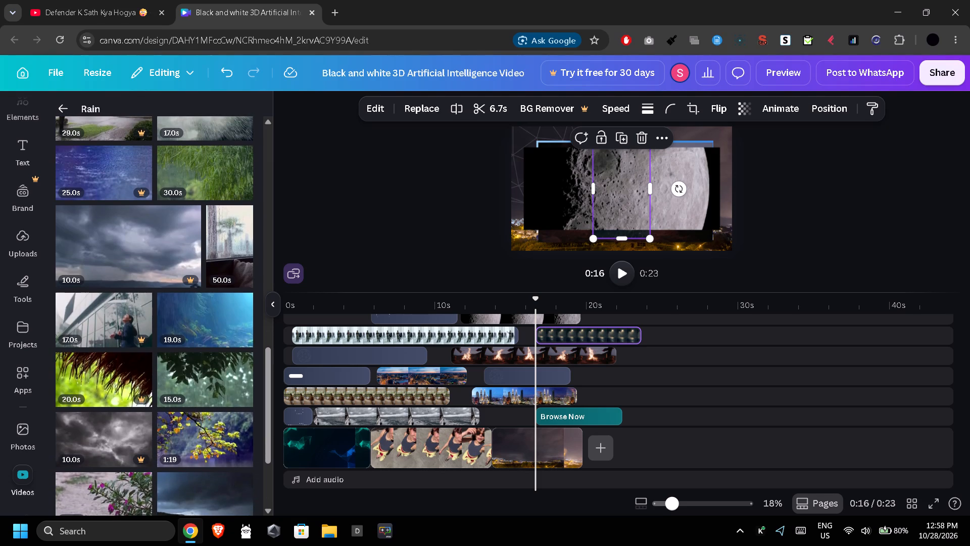
scroll(156, 302, "down", 1)
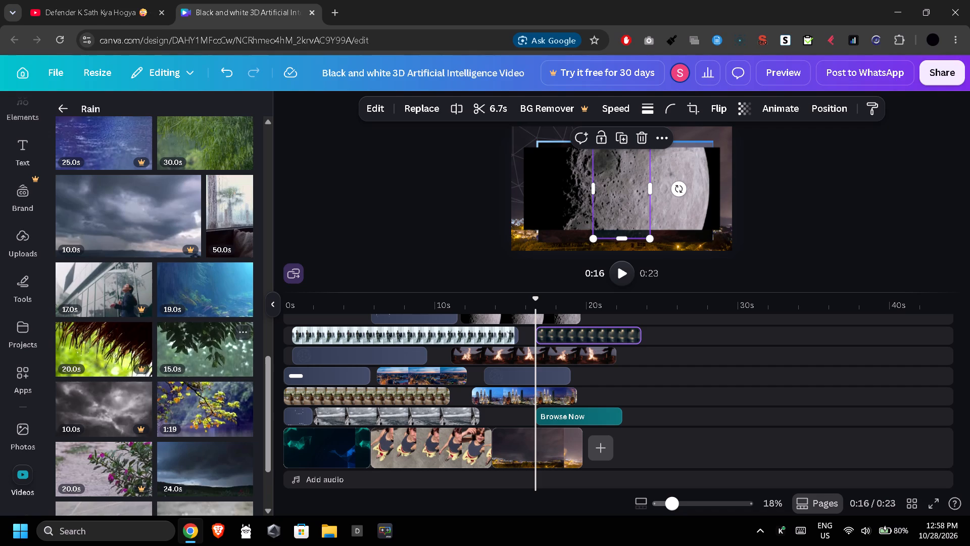
scroll(195, 346, "down", 4)
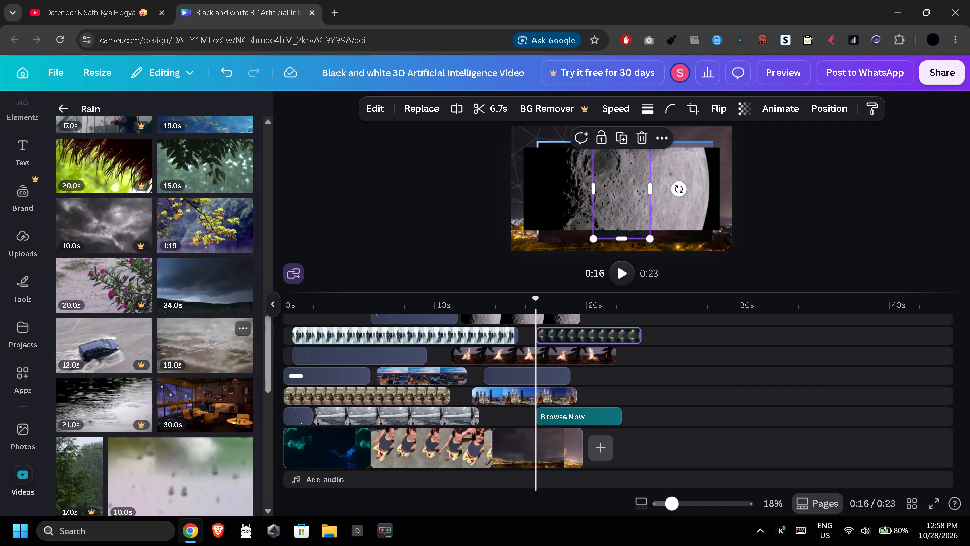
scroll(195, 346, "down", 1)
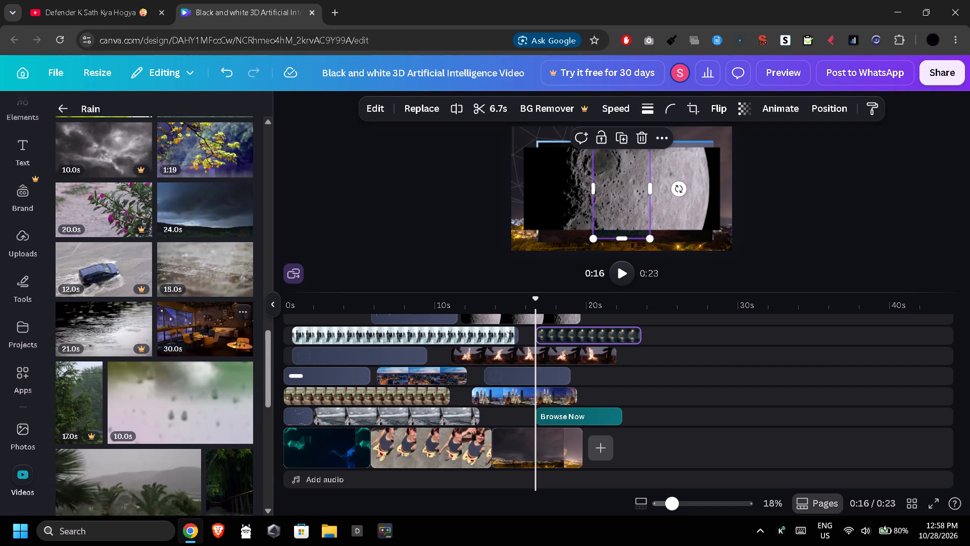
scroll(195, 346, "down", 4)
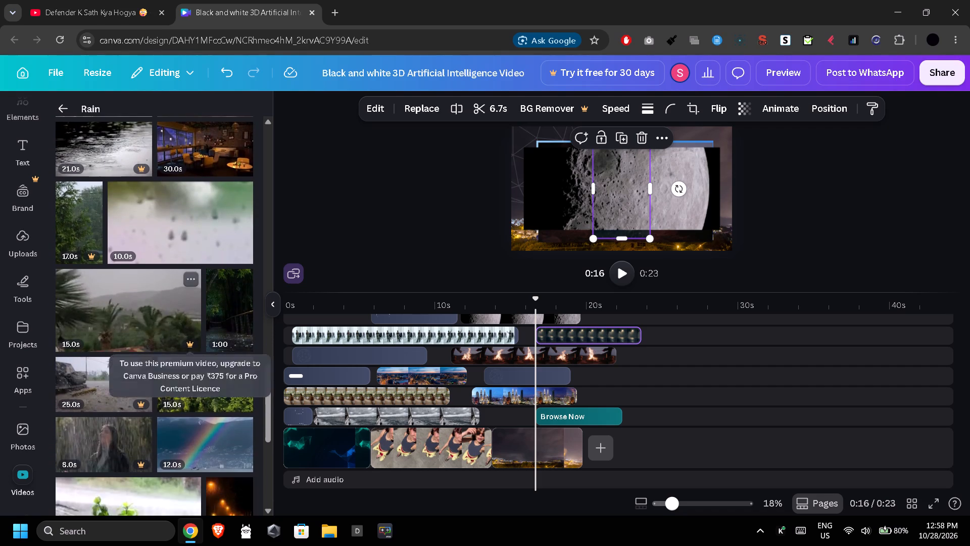
scroll(195, 346, "down", 2)
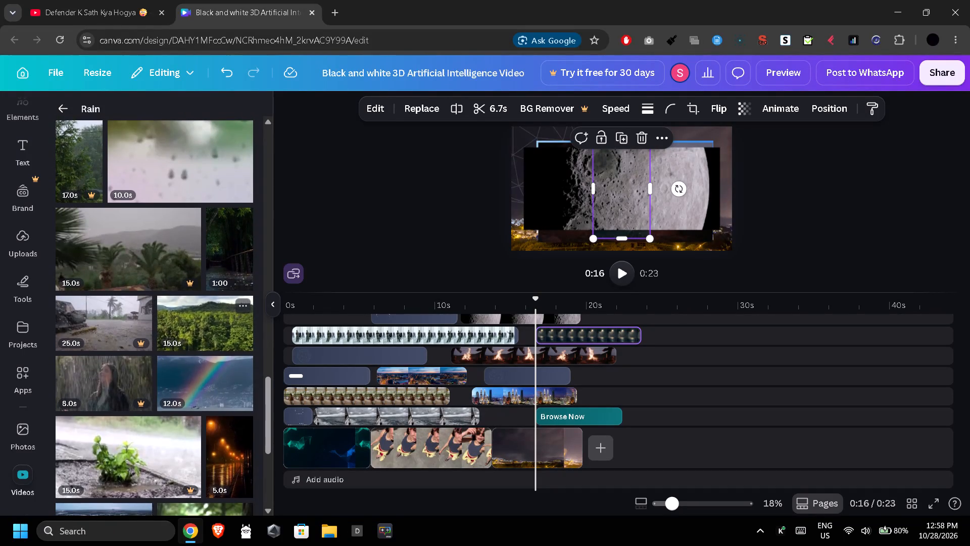
scroll(195, 346, "down", 1)
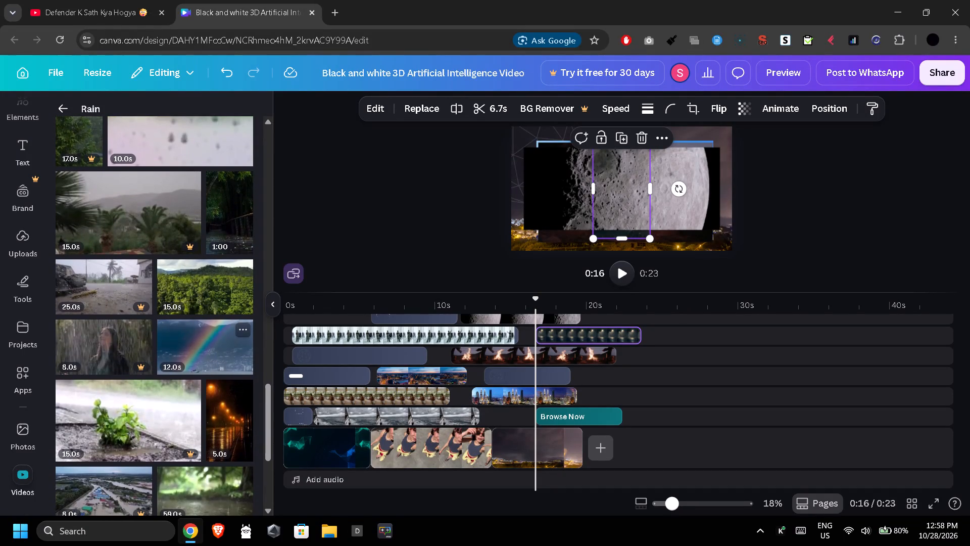
scroll(195, 346, "down", 1)
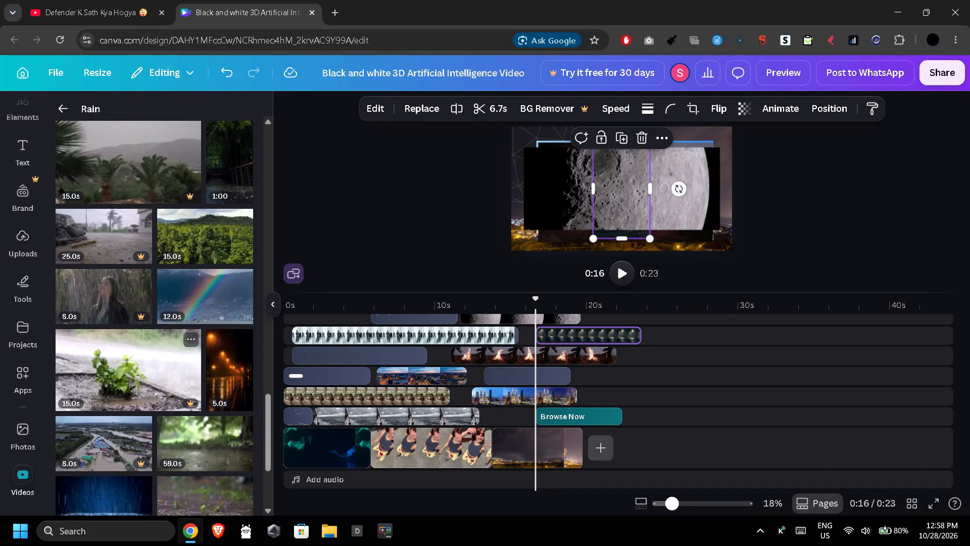
scroll(118, 300, "down", 2)
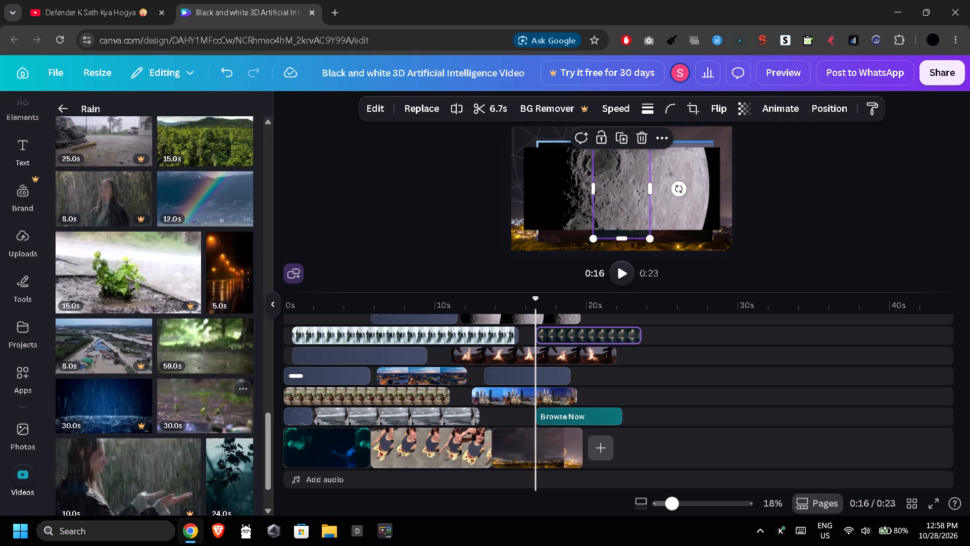
scroll(225, 381, "down", 3)
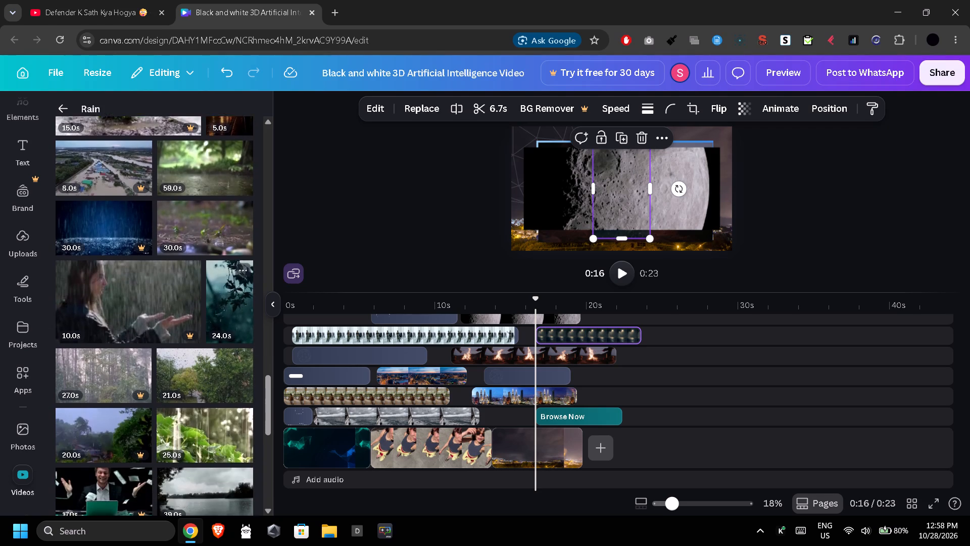
scroll(225, 381, "down", 3)
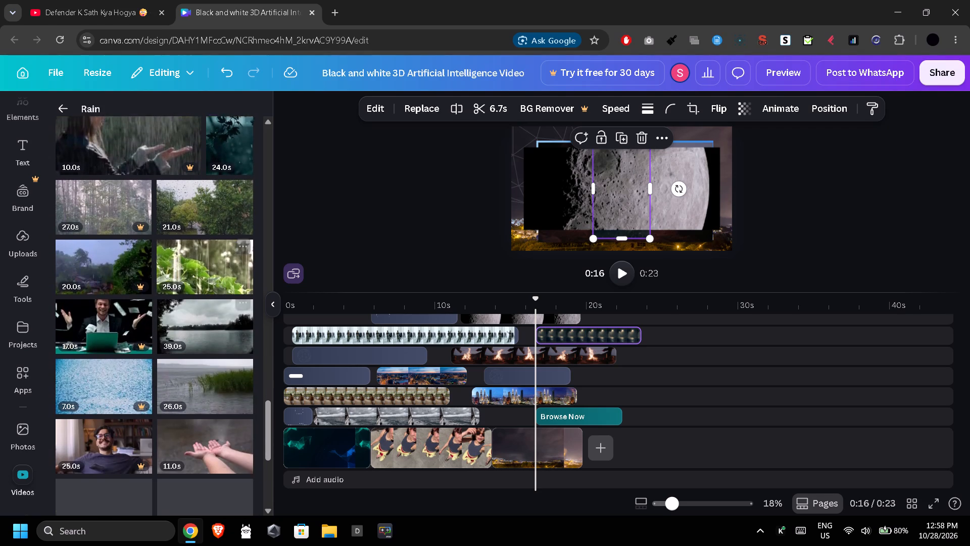
scroll(225, 381, "down", 3)
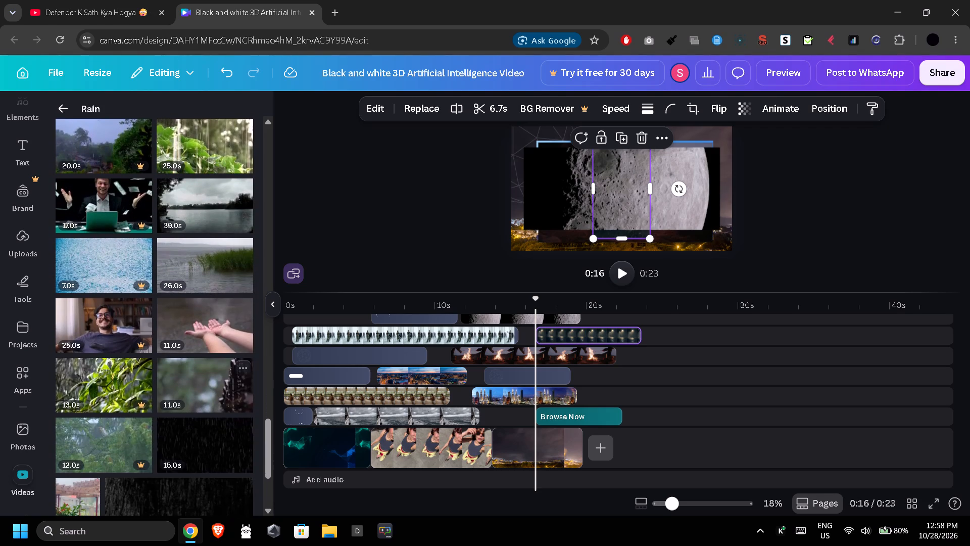
scroll(225, 381, "down", 2)
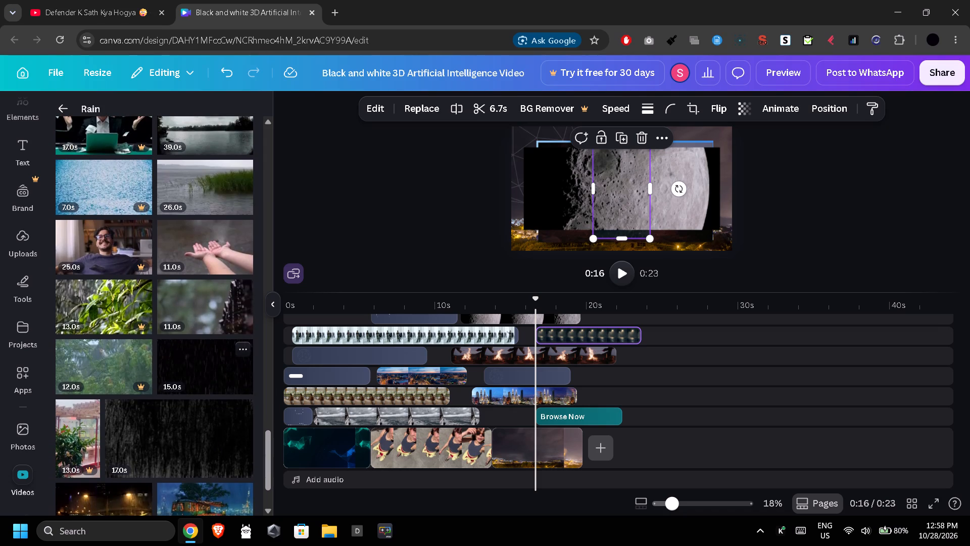
scroll(225, 381, "down", 2)
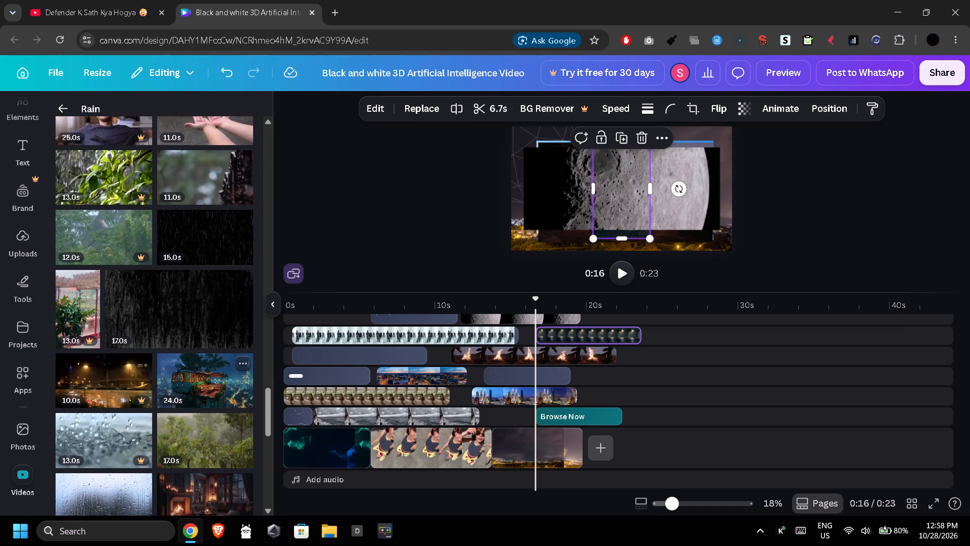
scroll(225, 381, "down", 2)
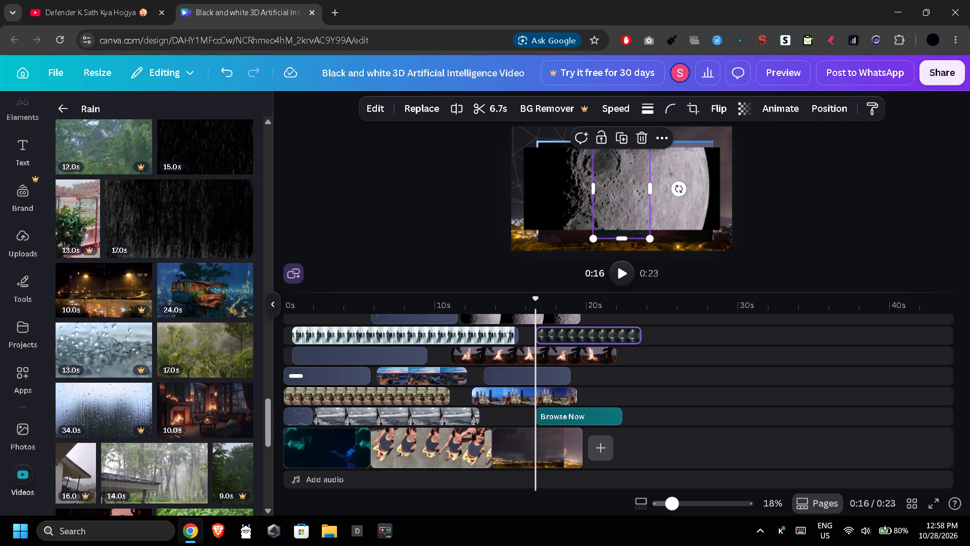
scroll(225, 381, "down", 2)
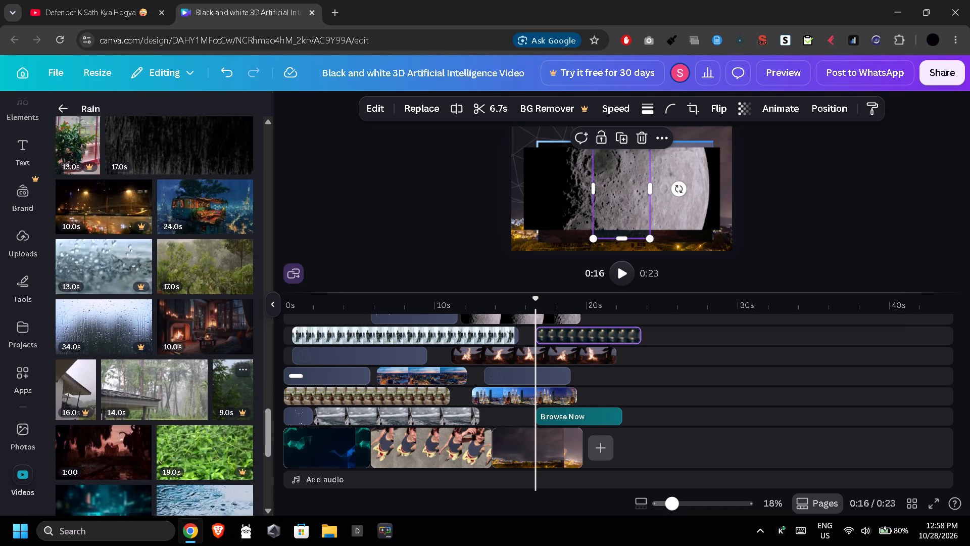
scroll(225, 381, "down", 1)
scroll(167, 383, "down", 1)
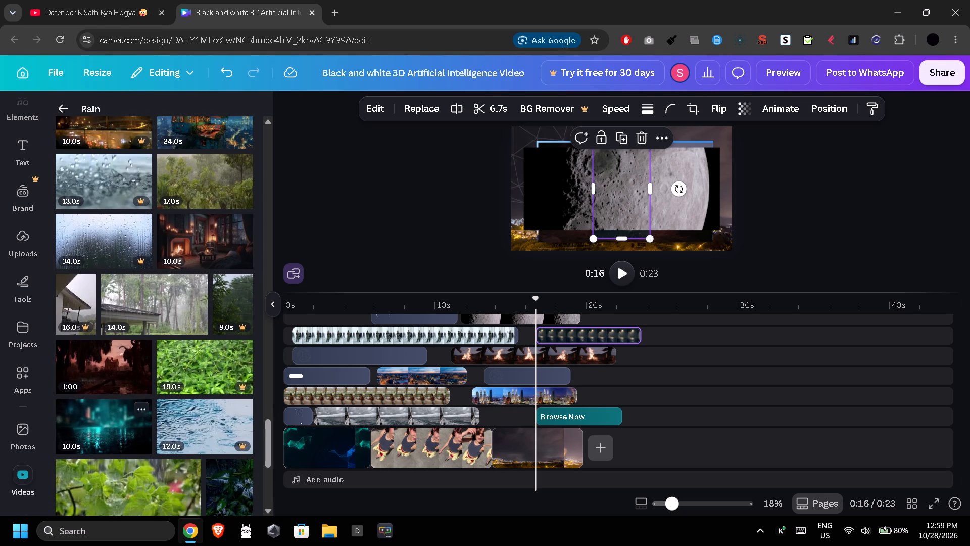
left_click_drag(105, 413, 640, 381)
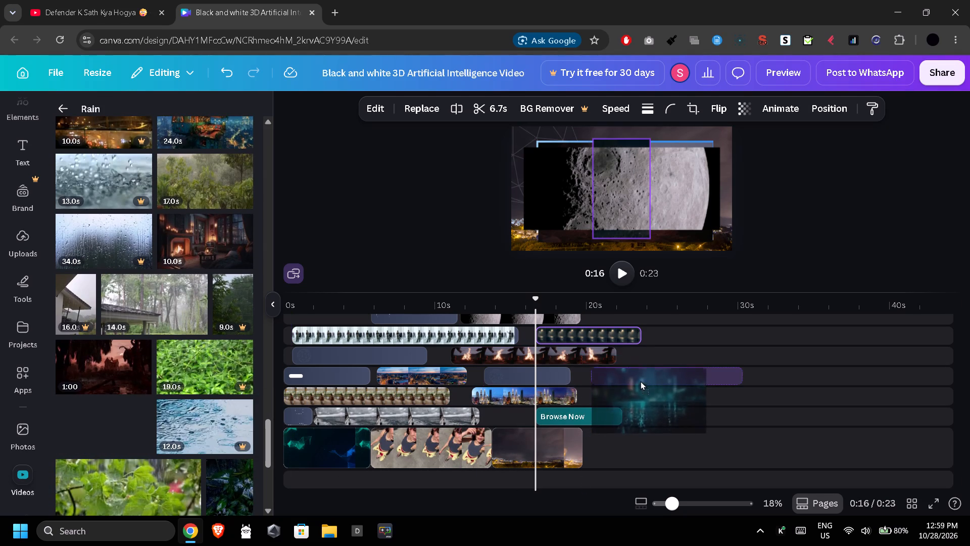
left_click_drag(640, 381, 630, 391)
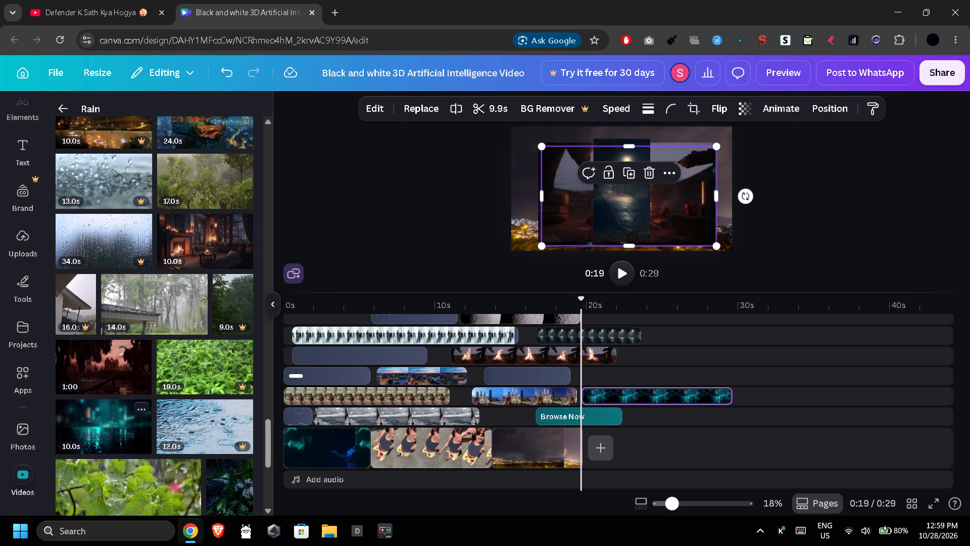
Add the 9.0s grey rain-on-ground video from Rain to the overlay track directly above the teal night-city clip, starting at about 20 s.
scroll(286, 402, "down", 4)
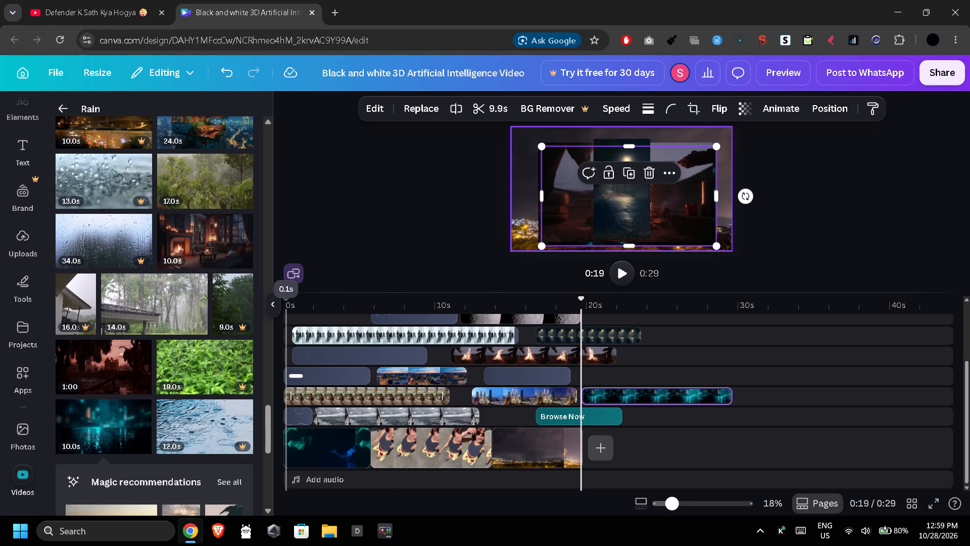
scroll(114, 297, "down", 4)
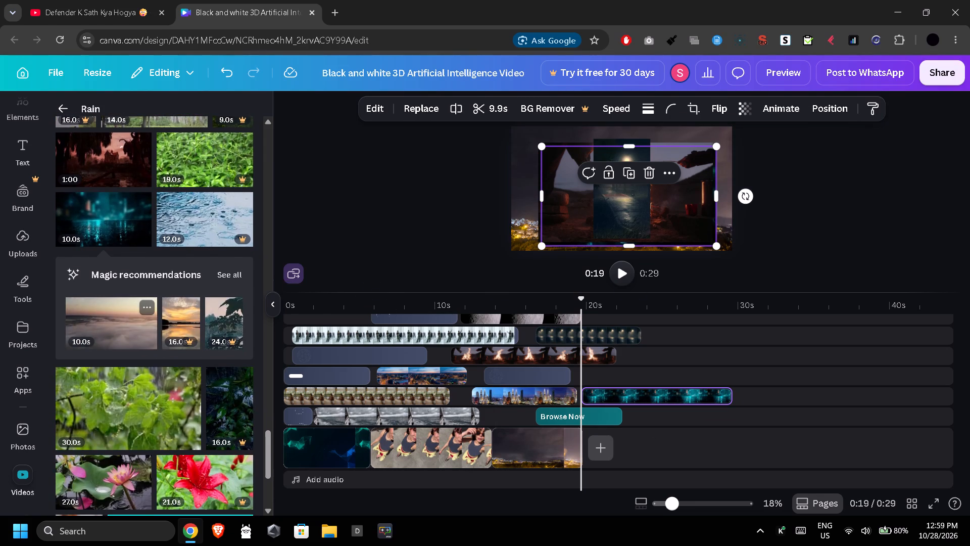
scroll(114, 297, "down", 3)
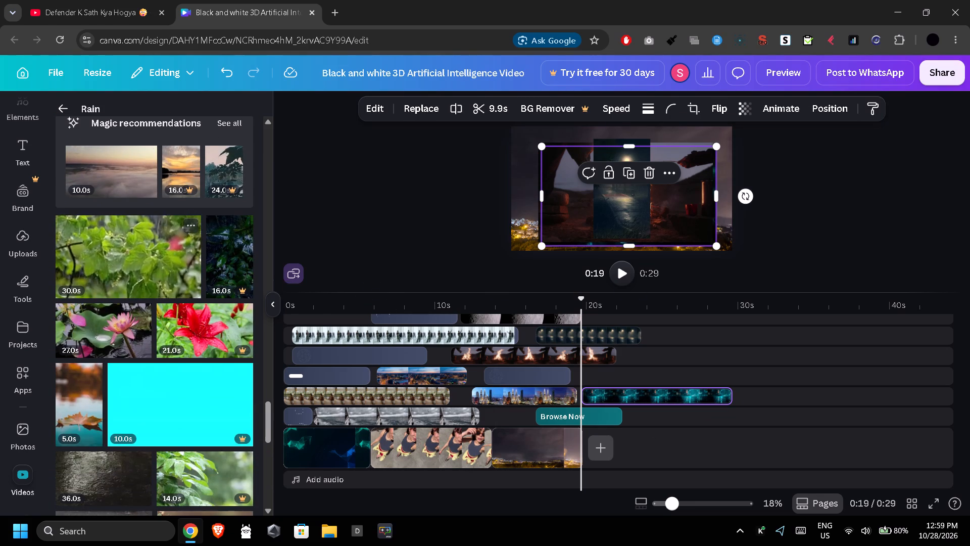
scroll(114, 297, "down", 2)
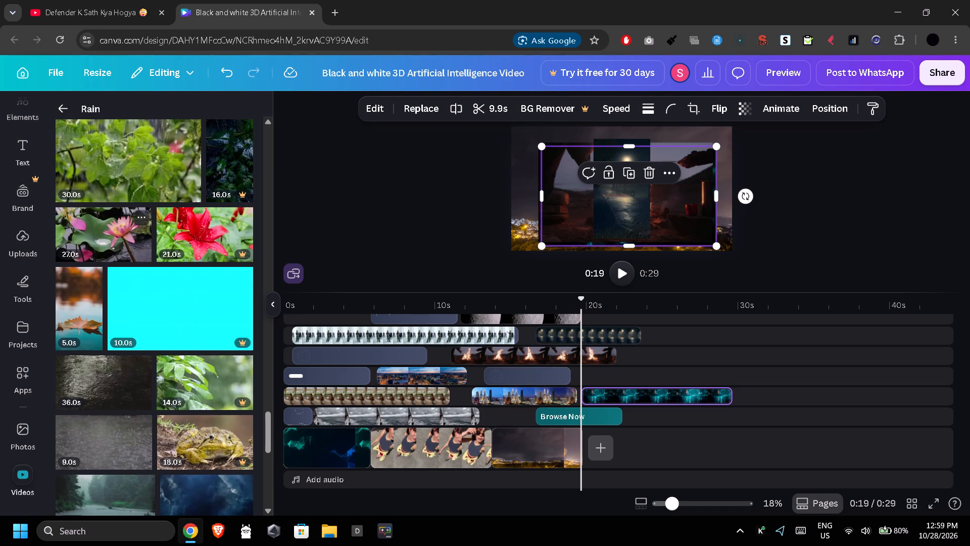
scroll(158, 313, "down", 2)
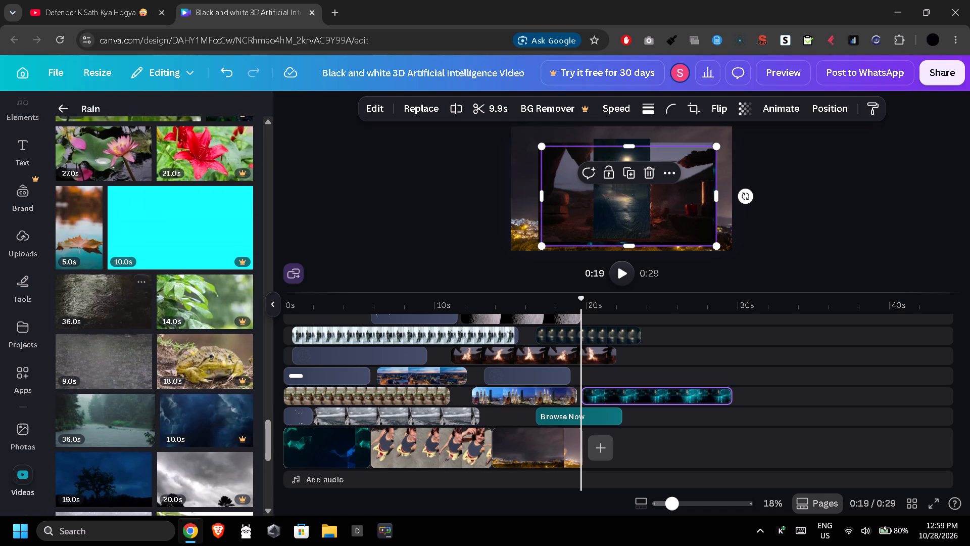
left_click_drag(99, 371, 623, 391)
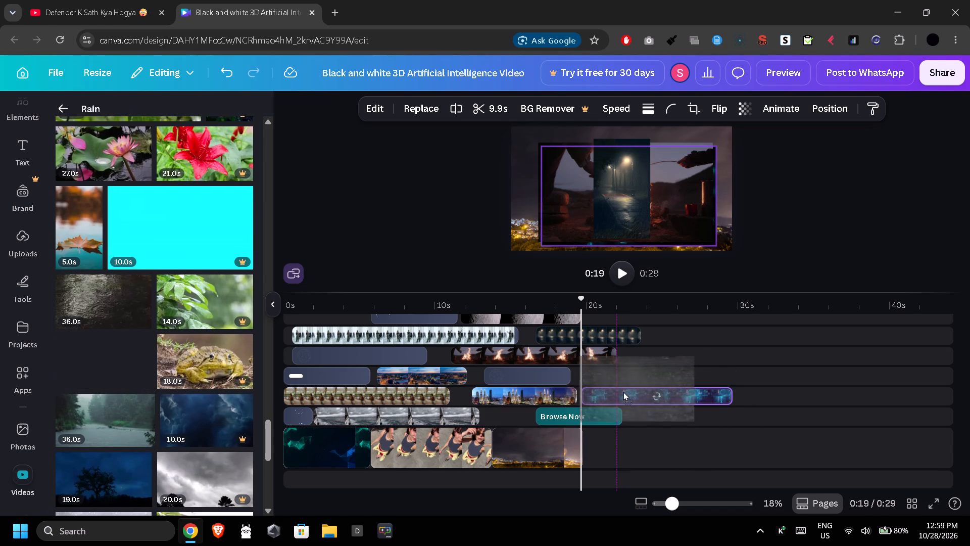
left_click_drag(623, 391, 629, 374)
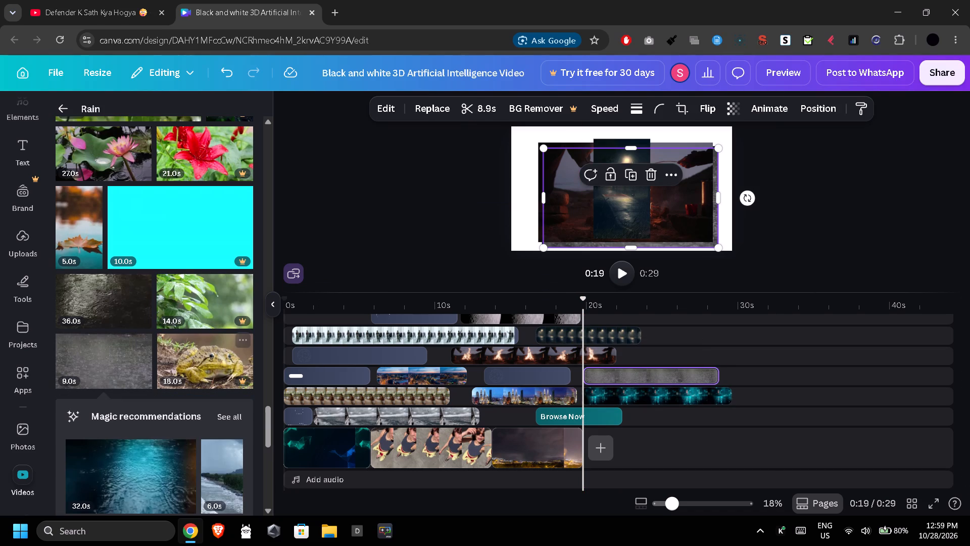
Add the 9.0s grey rain-on-ground video from Rain after the campfire clip on its overlay track, starting at about 23 s.
scroll(203, 361, "down", 1)
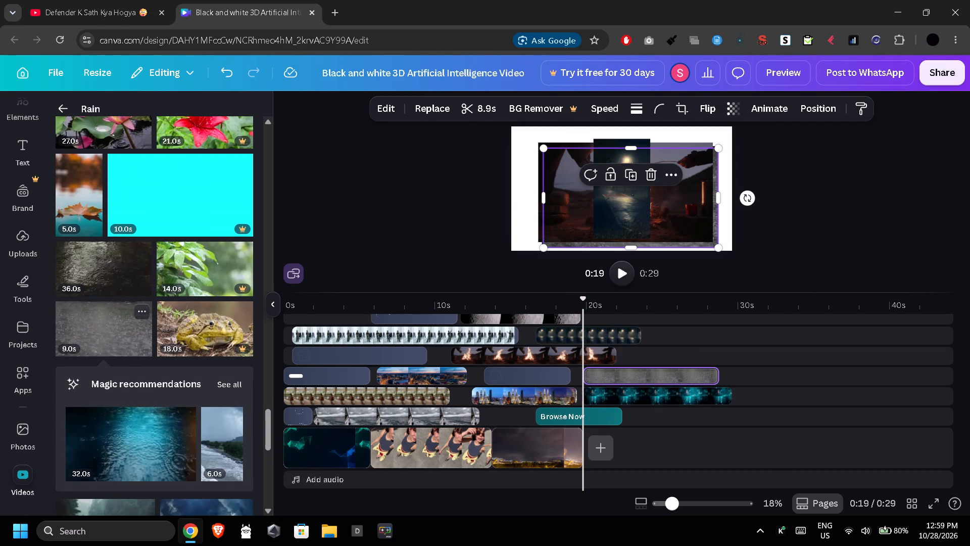
left_click_drag(92, 324, 732, 345)
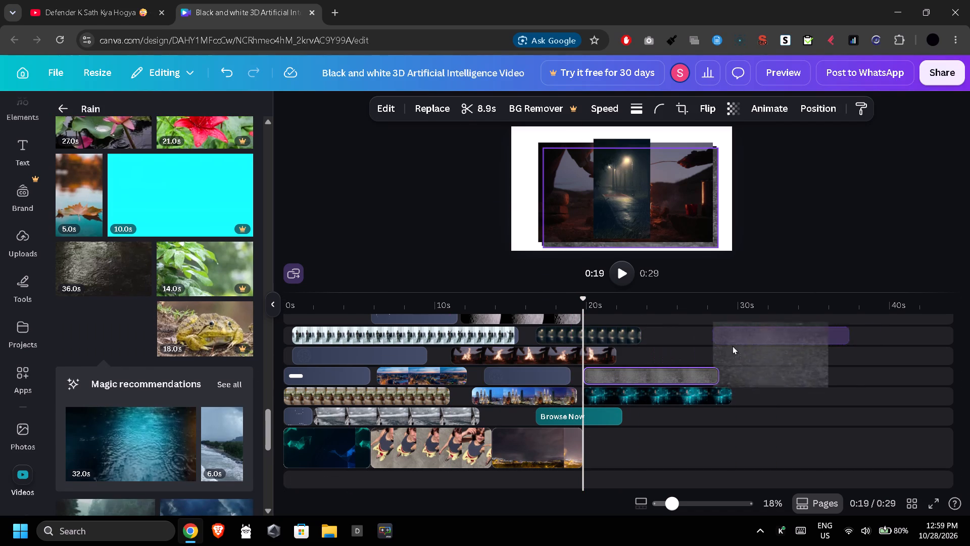
left_click_drag(732, 345, 666, 356)
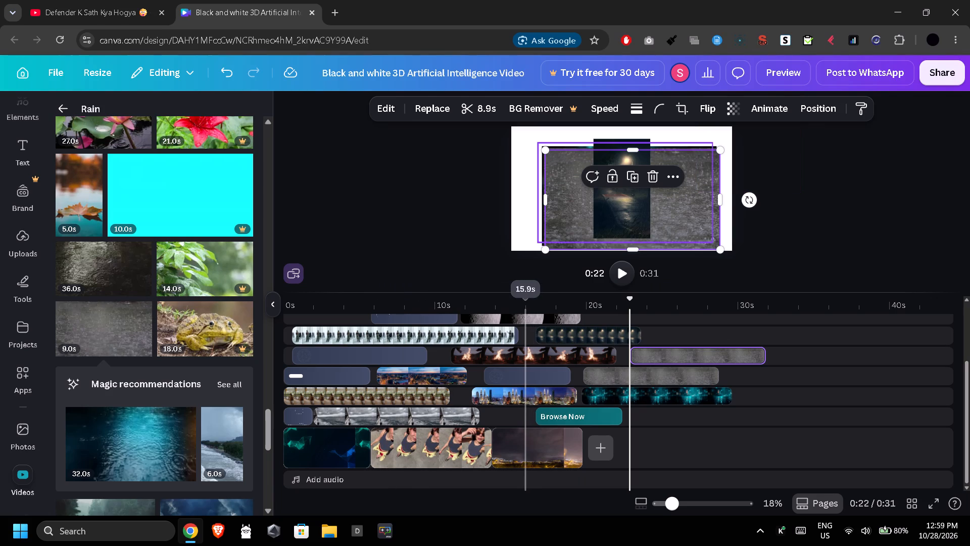
Add the 6.0s rainy river video from the Magic recommendations to the end of the main track, after the stormy-sky clip.
scroll(130, 354, "down", 3)
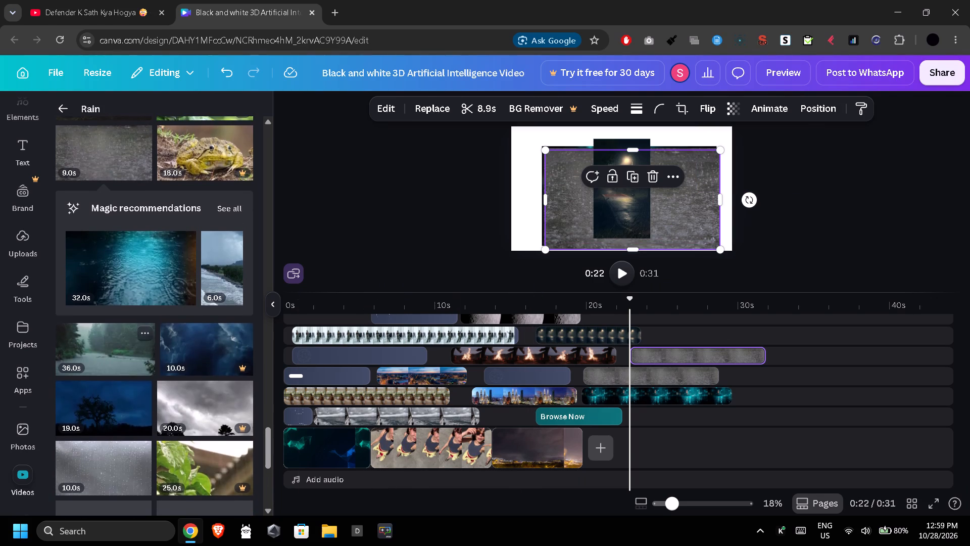
scroll(130, 354, "down", 1)
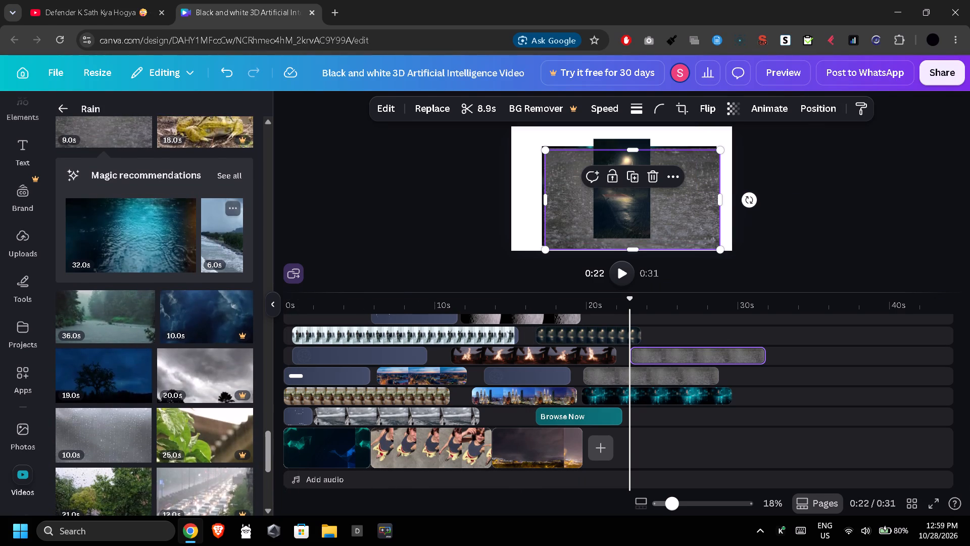
left_click_drag(222, 254, 742, 438)
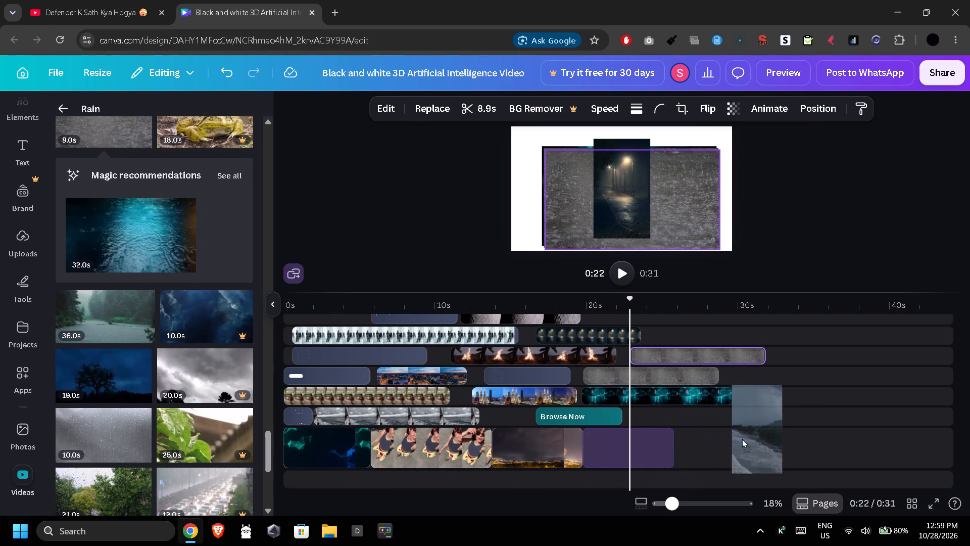
left_click_drag(742, 438, 663, 450)
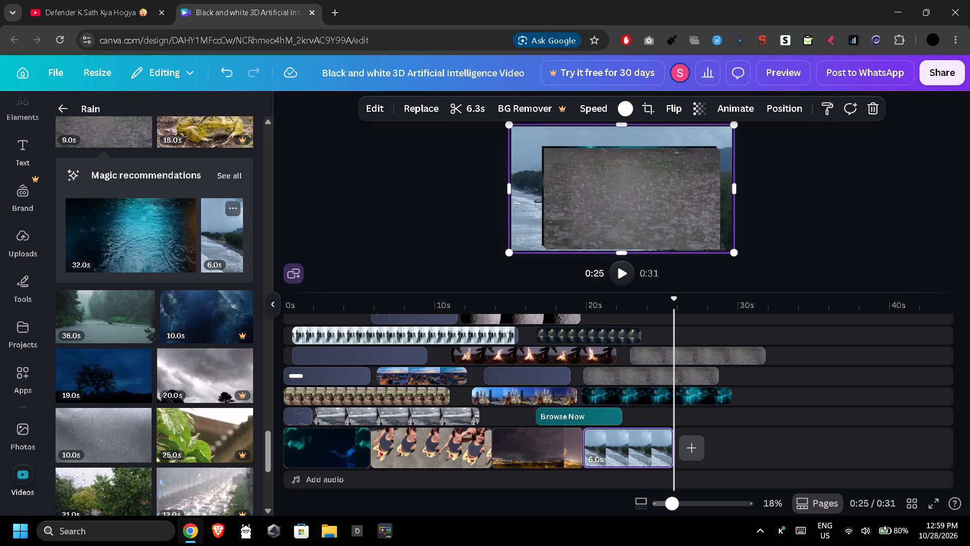
Add the 9.0s purple-umbrella park video from Rain to the overlay track directly above the main track, after Browse Now, at about 23 s.
scroll(186, 422, "down", 3)
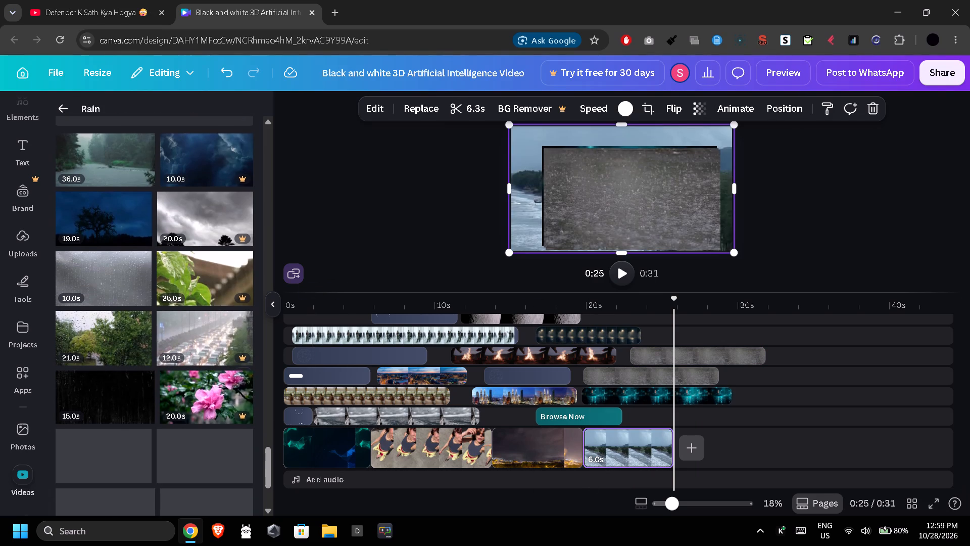
scroll(186, 422, "down", 2)
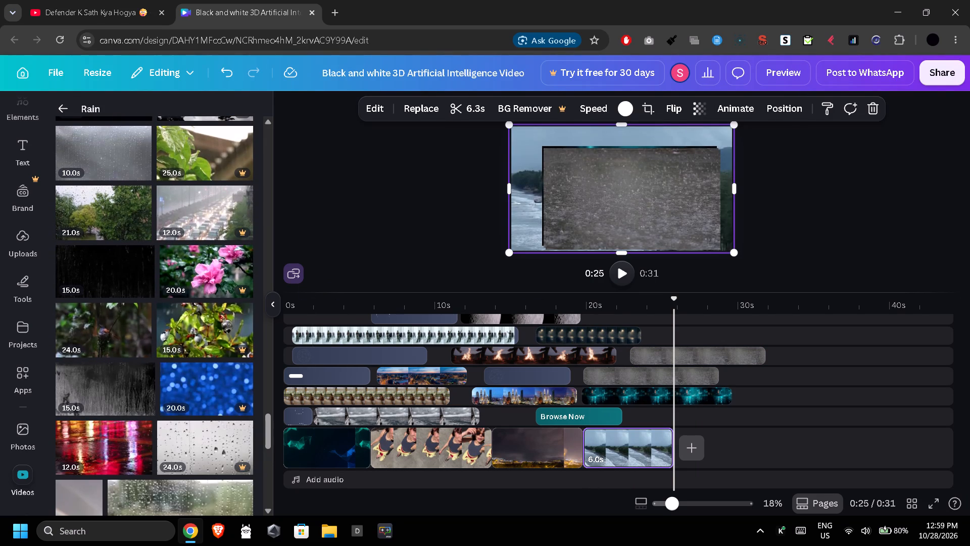
scroll(149, 337, "down", 3)
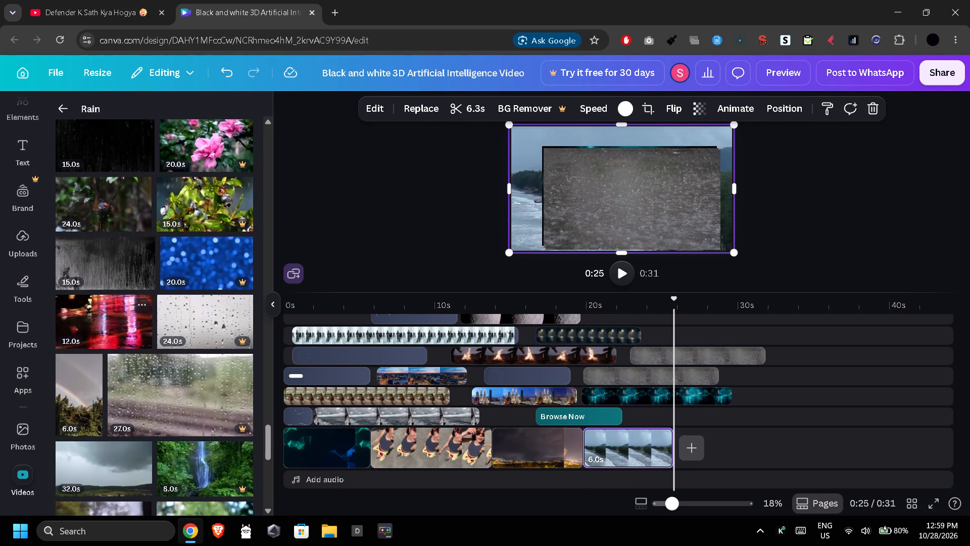
scroll(149, 337, "down", 2)
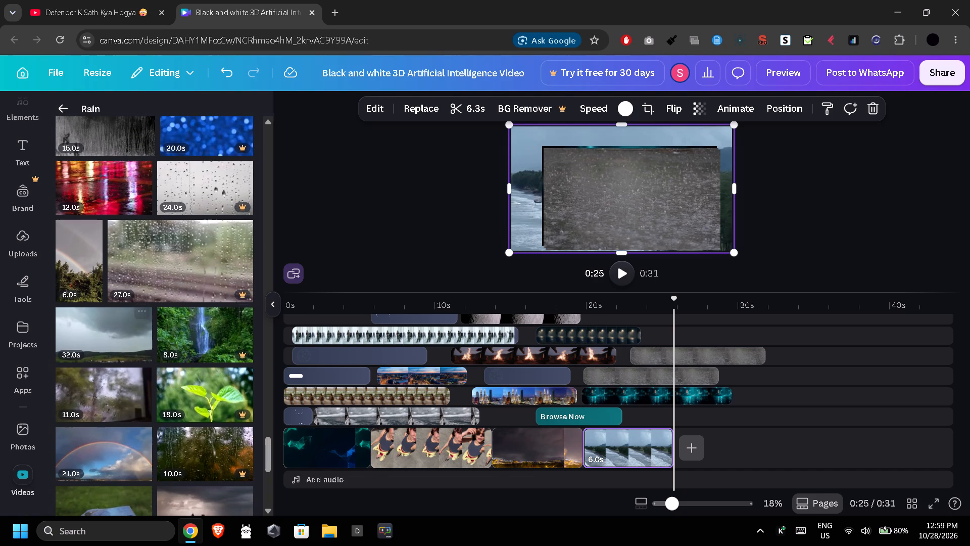
scroll(129, 387, "down", 2)
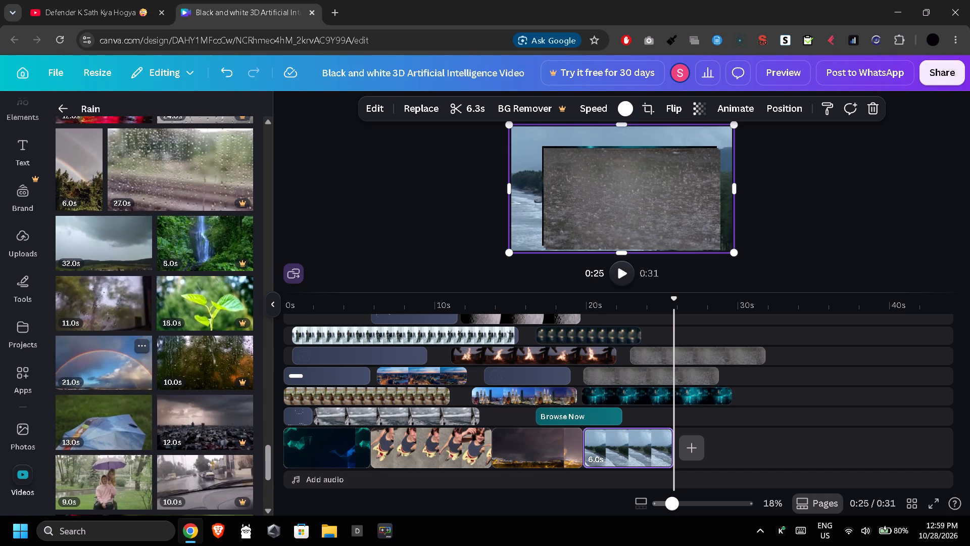
scroll(153, 379, "down", 3)
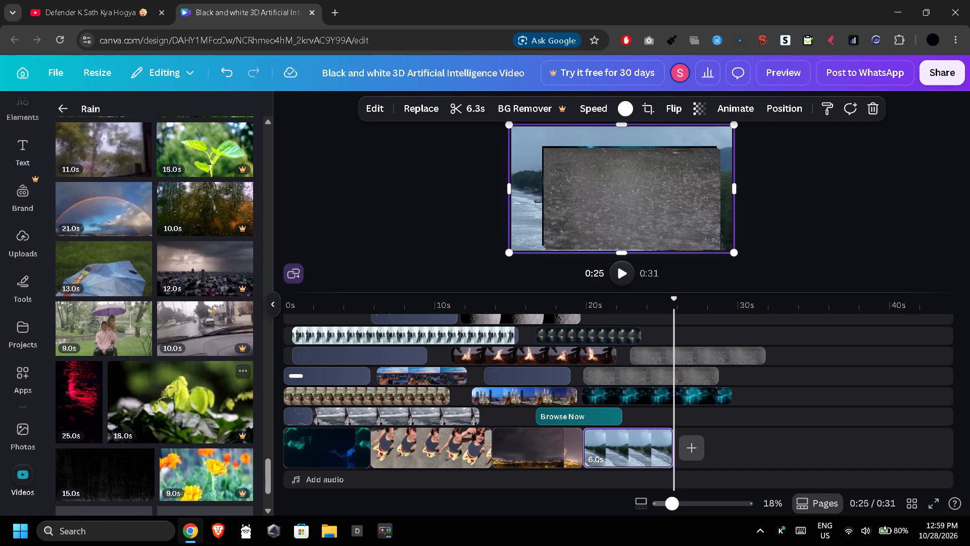
left_click_drag(92, 328, 380, 362)
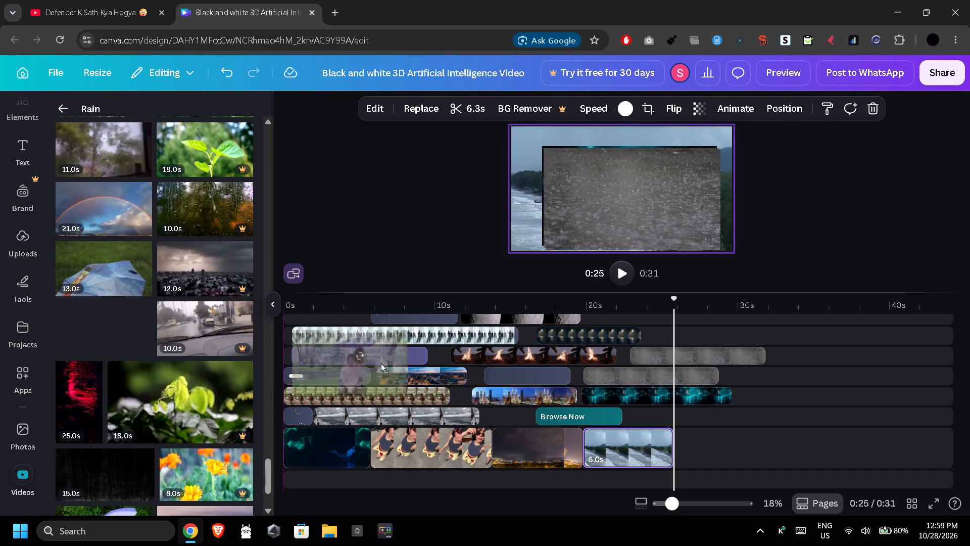
left_click_drag(380, 362, 674, 428)
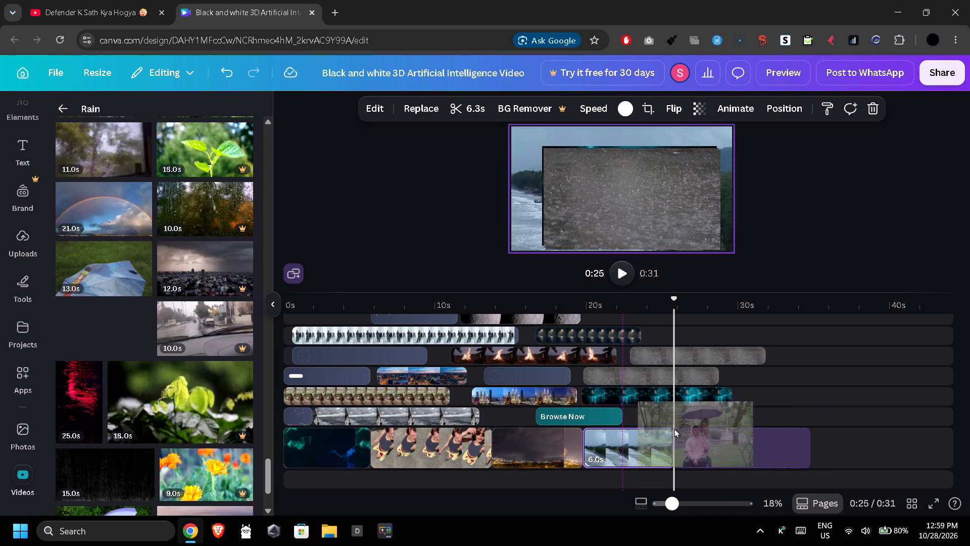
left_click_drag(674, 428, 667, 412)
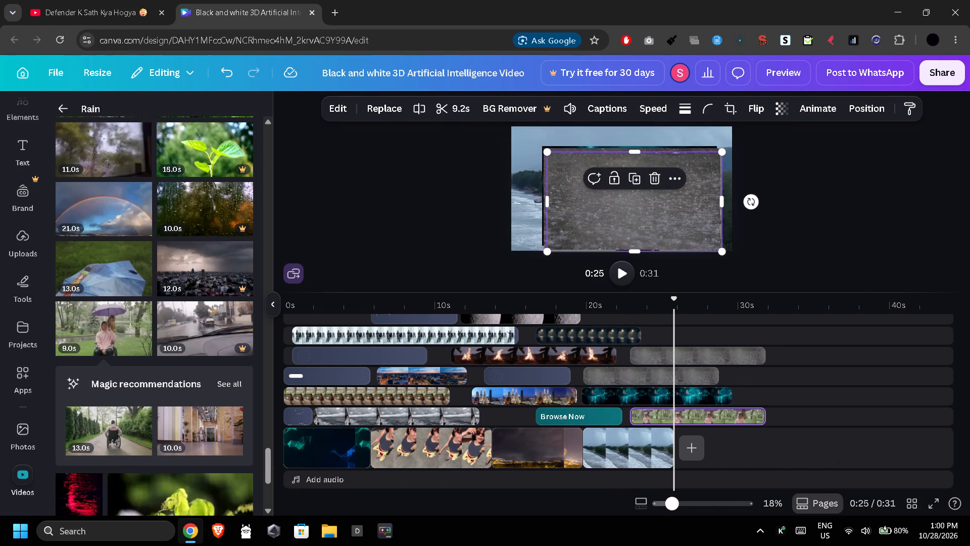
Add the 7.0s blossoming-tree video from Rain after the moon clip on its overlay track, starting at about 21 s.
scroll(192, 392, "down", 5)
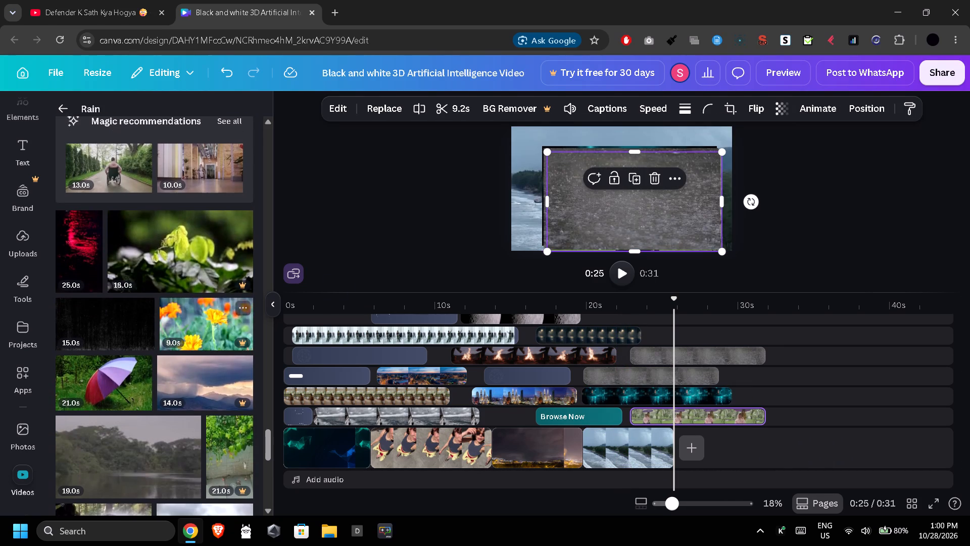
scroll(192, 392, "down", 2)
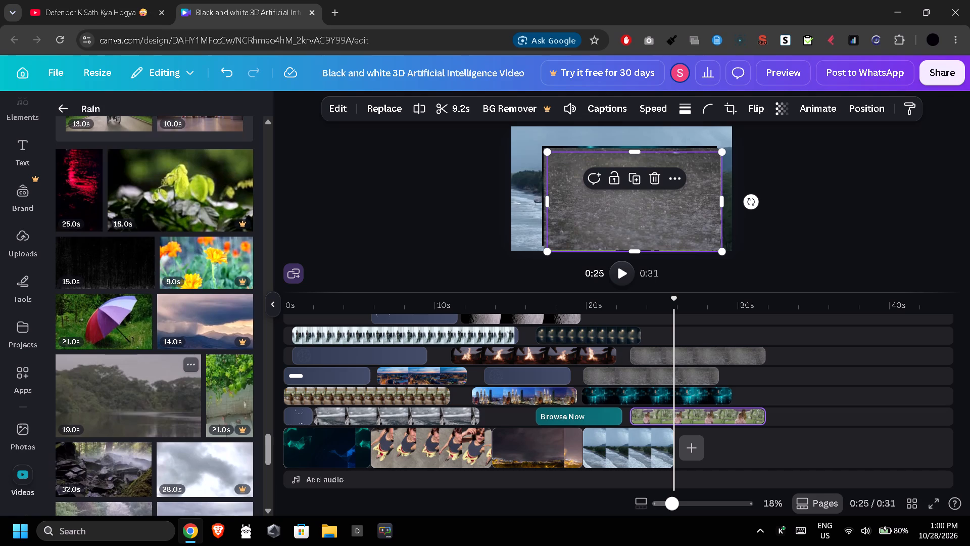
scroll(192, 392, "down", 1)
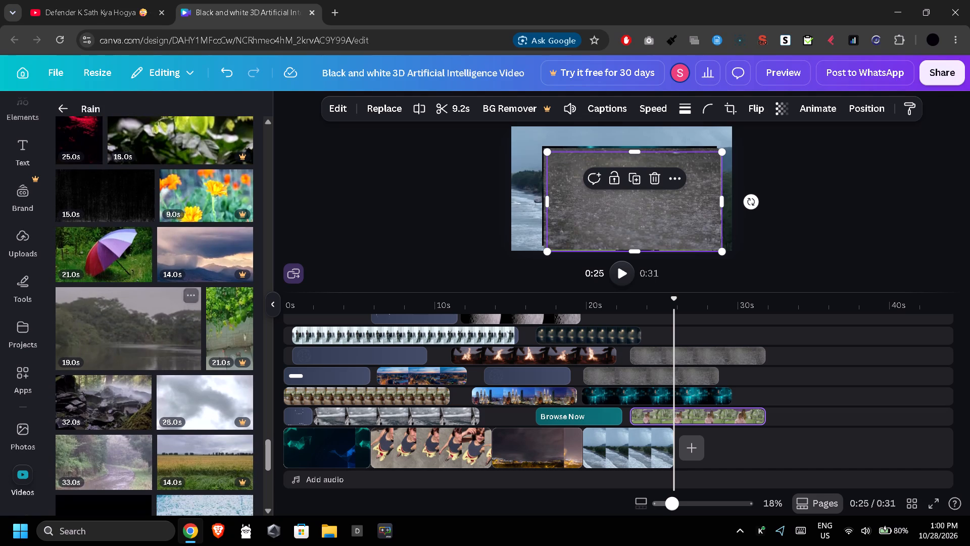
scroll(184, 424, "down", 1)
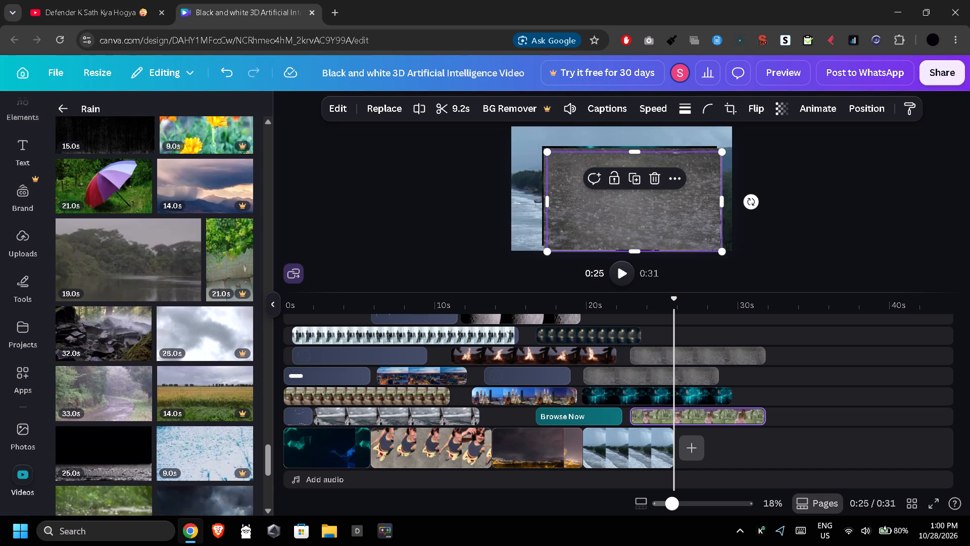
scroll(198, 372, "down", 1)
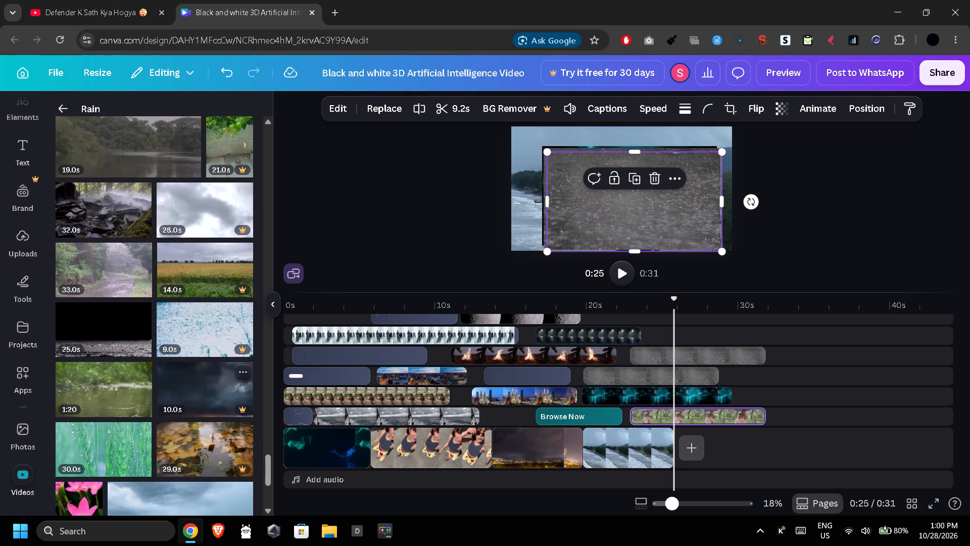
scroll(198, 372, "down", 4)
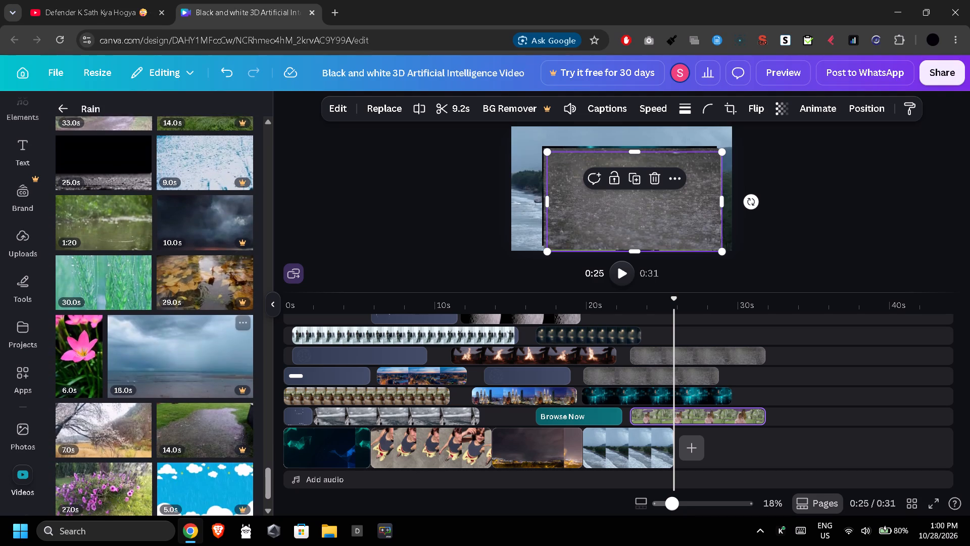
scroll(198, 372, "down", 1)
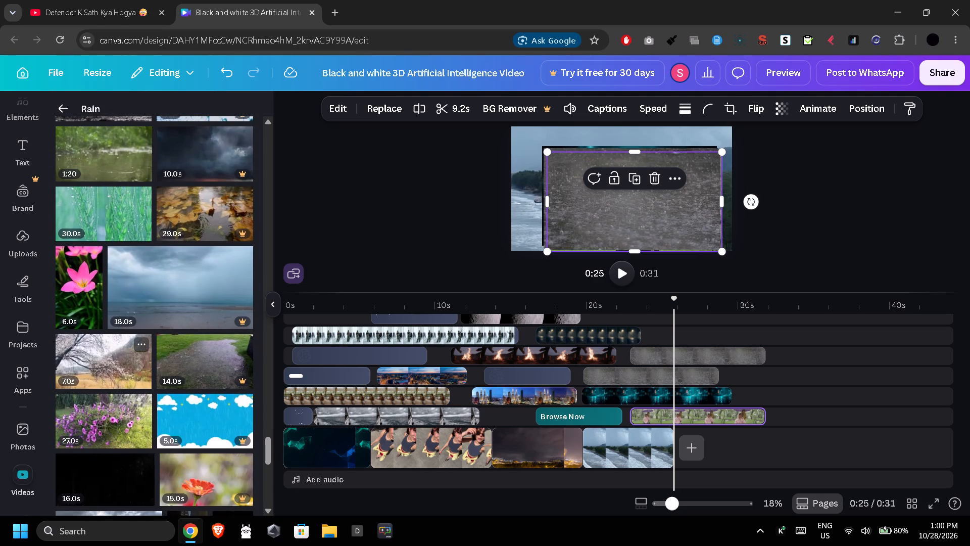
left_click_drag(118, 367, 526, 432)
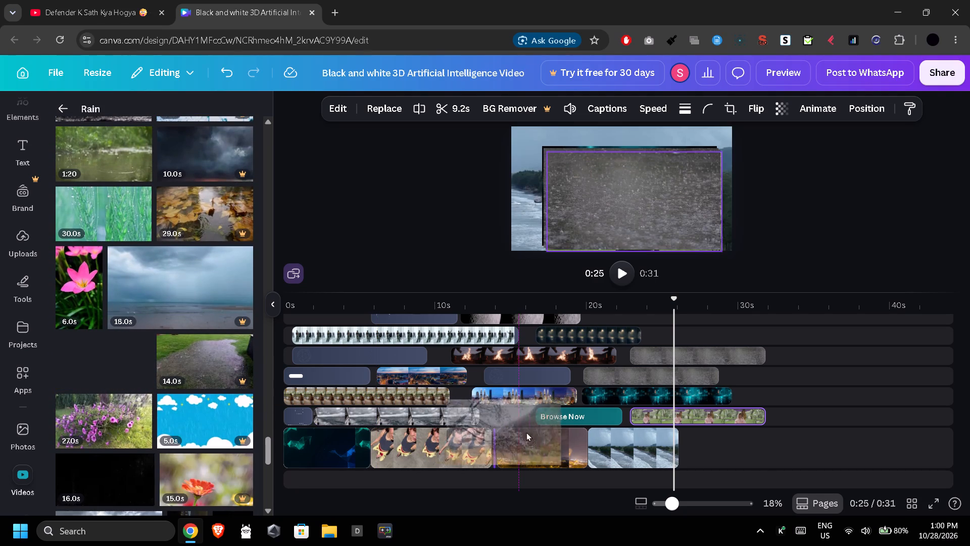
left_click_drag(526, 432, 701, 348)
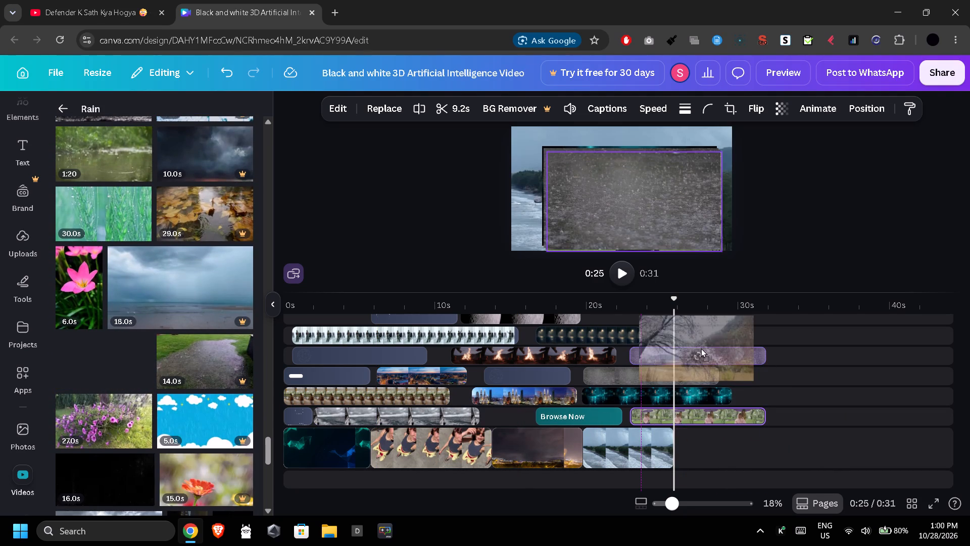
left_click_drag(701, 348, 665, 326)
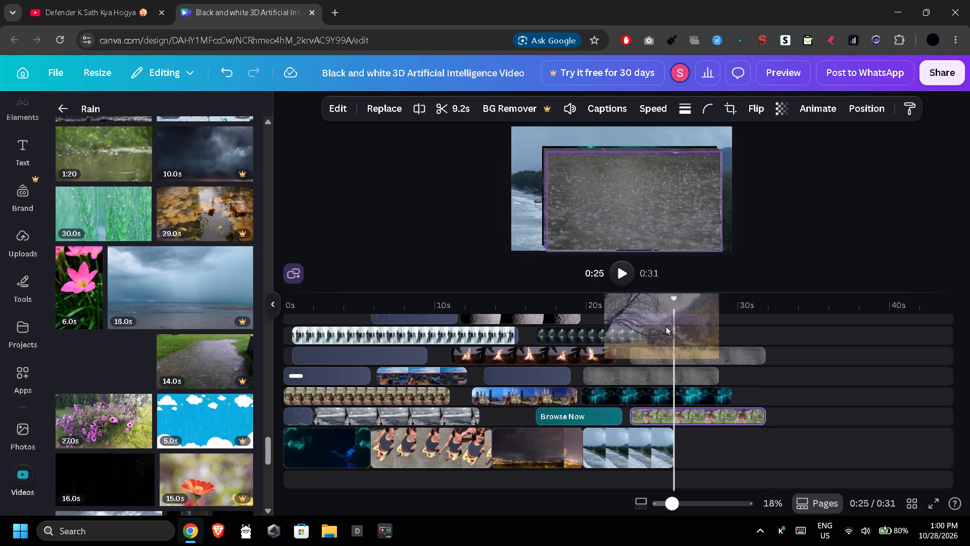
left_click_drag(665, 326, 664, 326)
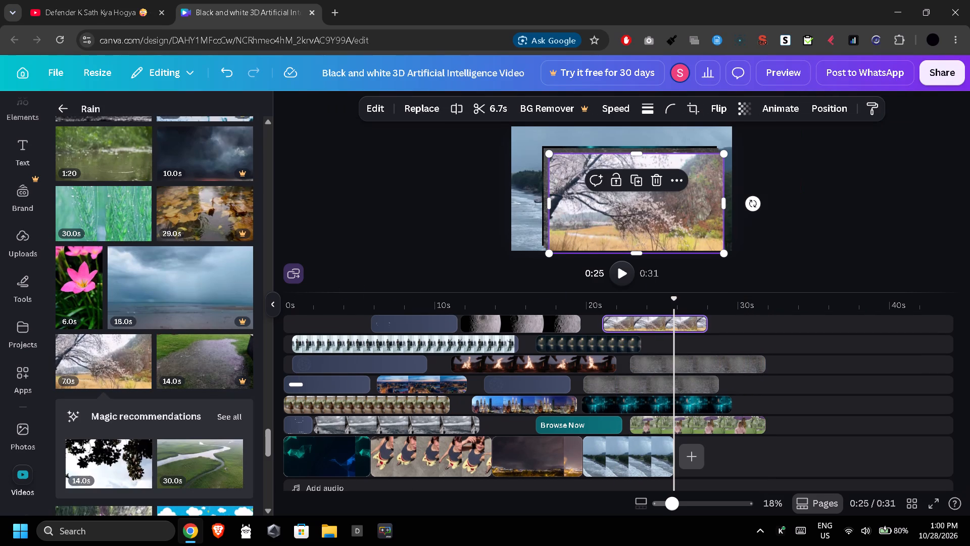
Add the 6.0s teal rainy-trees video from Rain directly after the night street-lamp clip on its overlay track, at about 23.5 s.
scroll(167, 405, "down", 4)
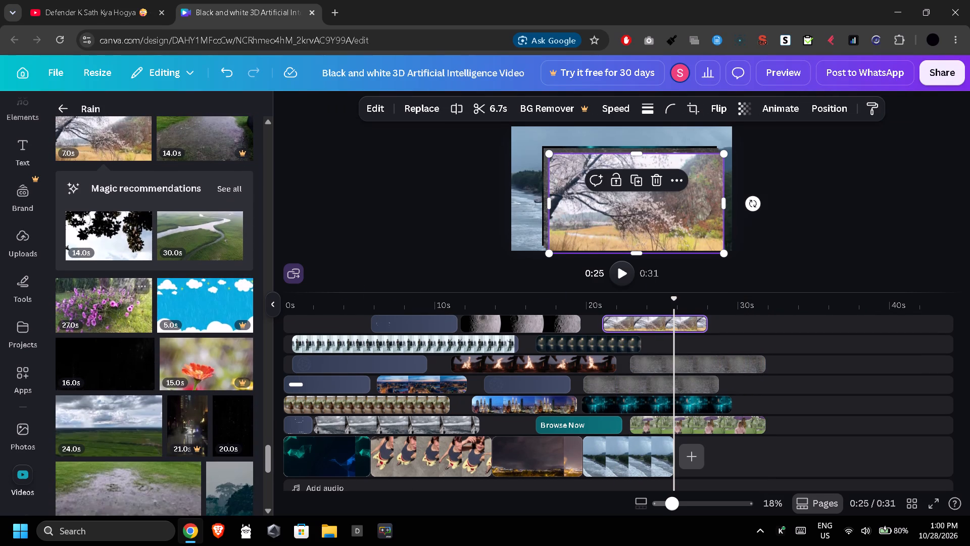
scroll(141, 333, "down", 2)
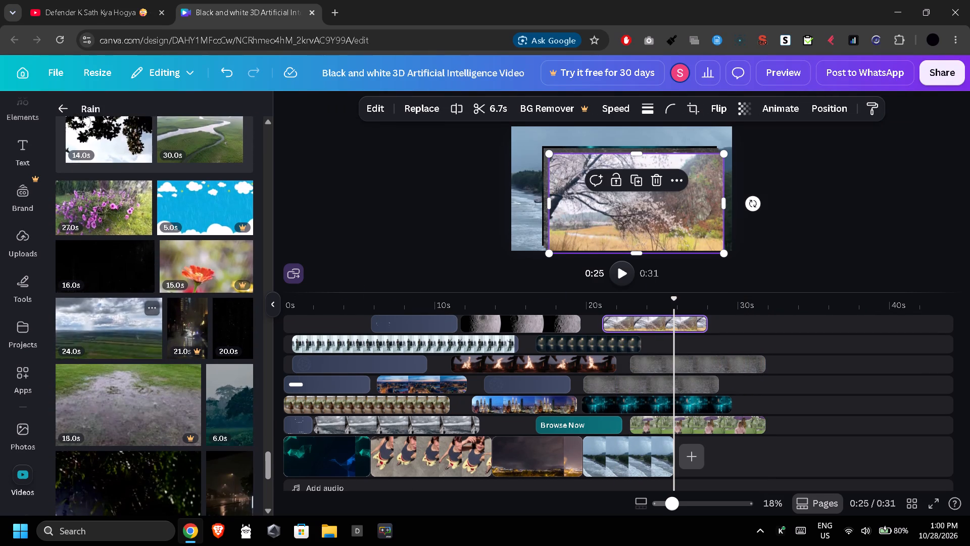
scroll(141, 333, "down", 2)
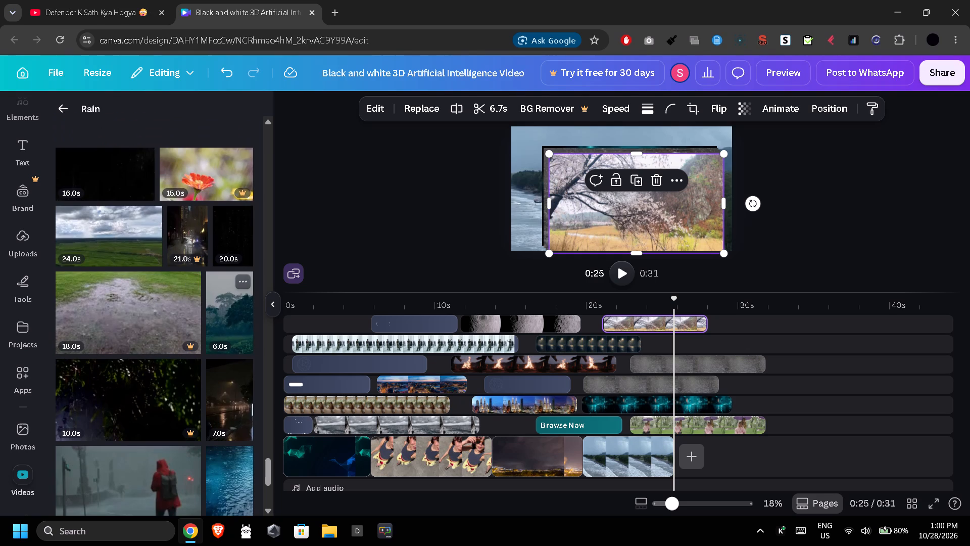
left_click_drag(217, 317, 693, 358)
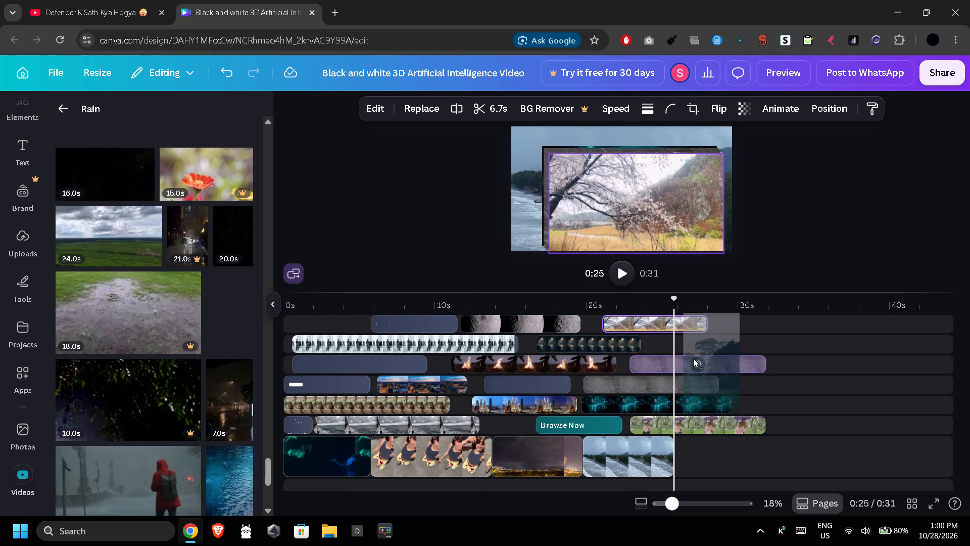
left_click_drag(693, 358, 657, 354)
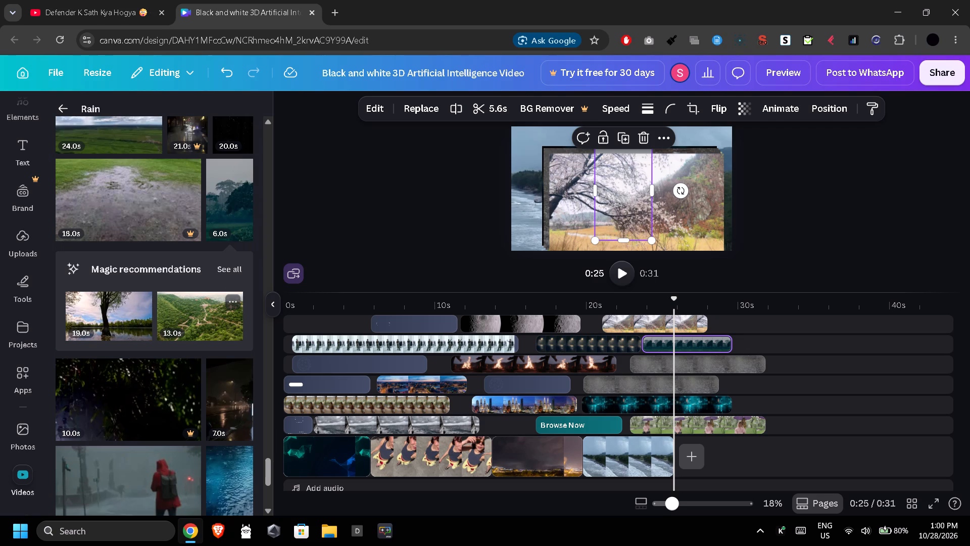
Browse further through the Rain collection for another video to add to the timeline.
scroll(190, 422, "down", 2)
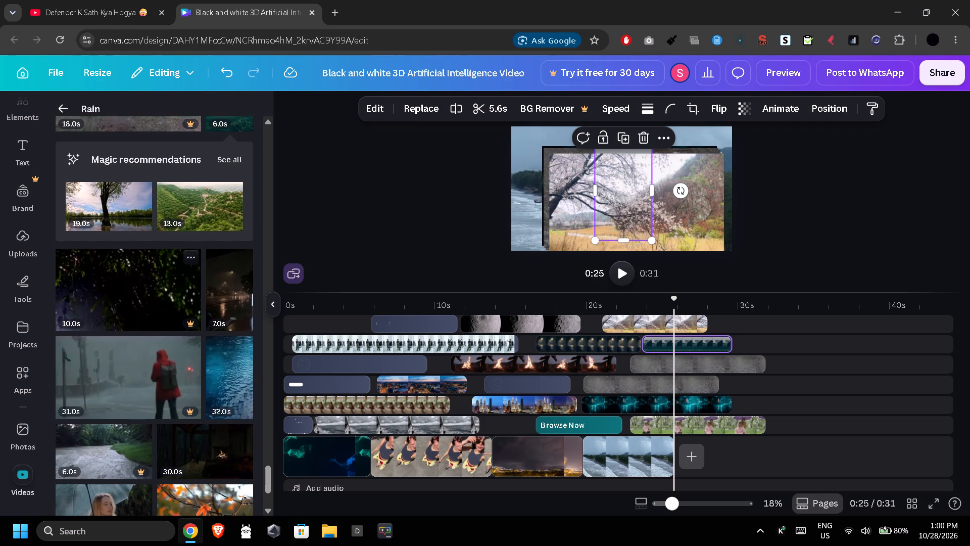
scroll(190, 422, "down", 4)
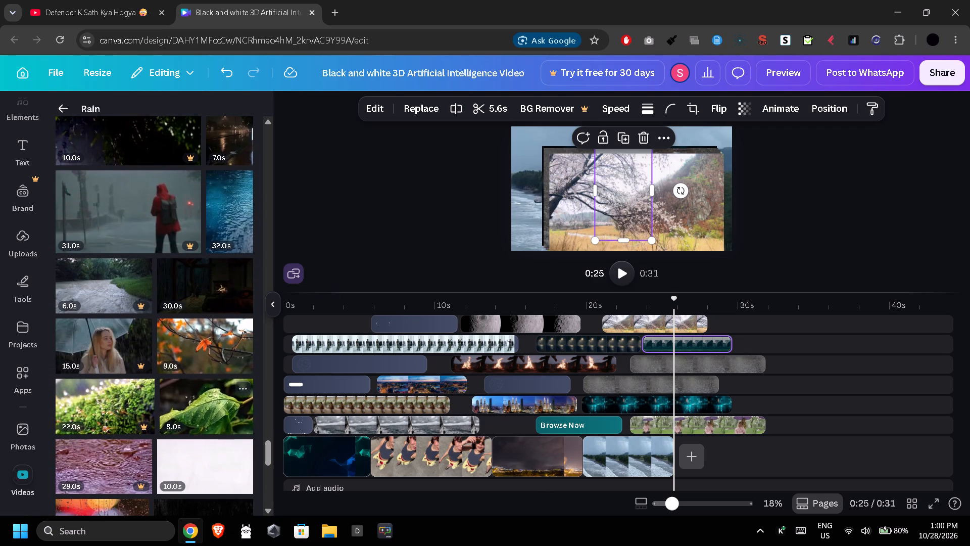
scroll(190, 422, "down", 2)
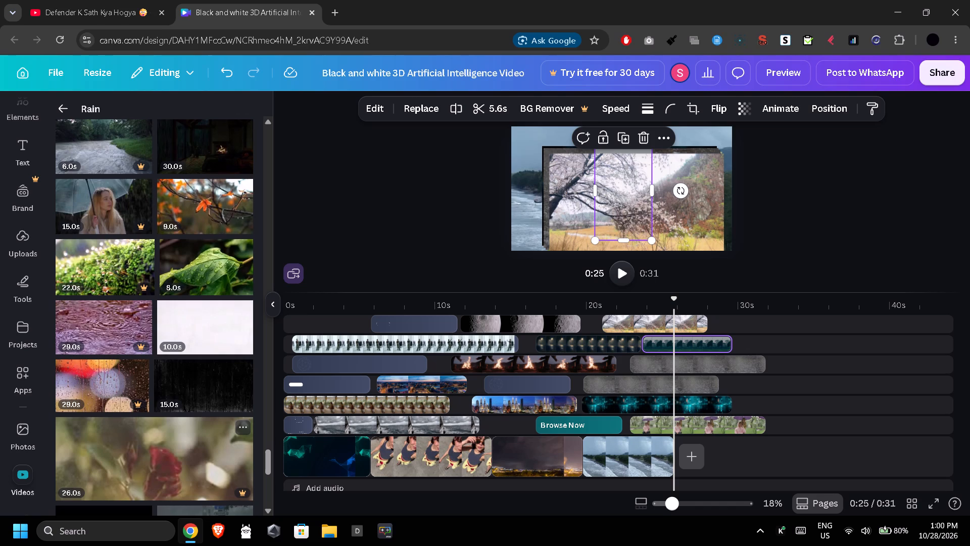
scroll(189, 392, "down", 1)
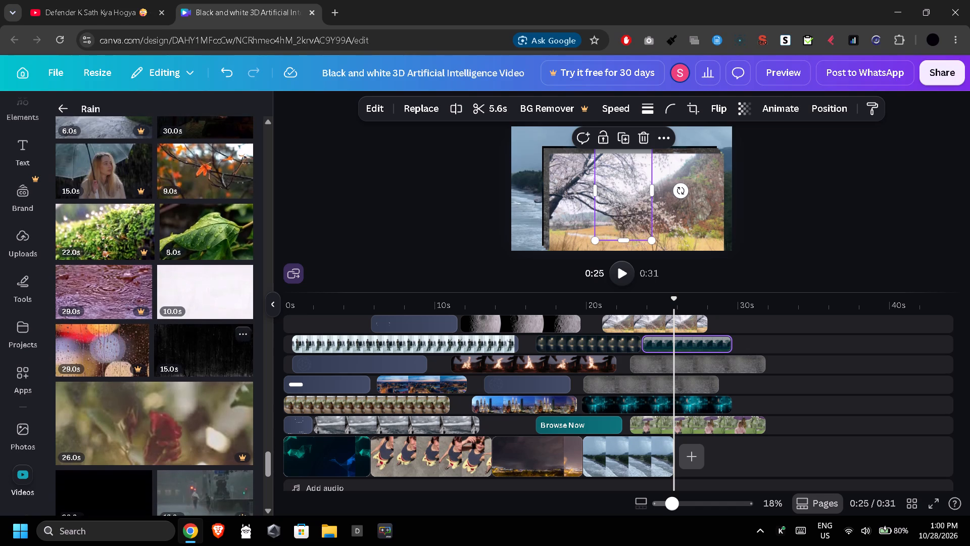
scroll(189, 392, "down", 3)
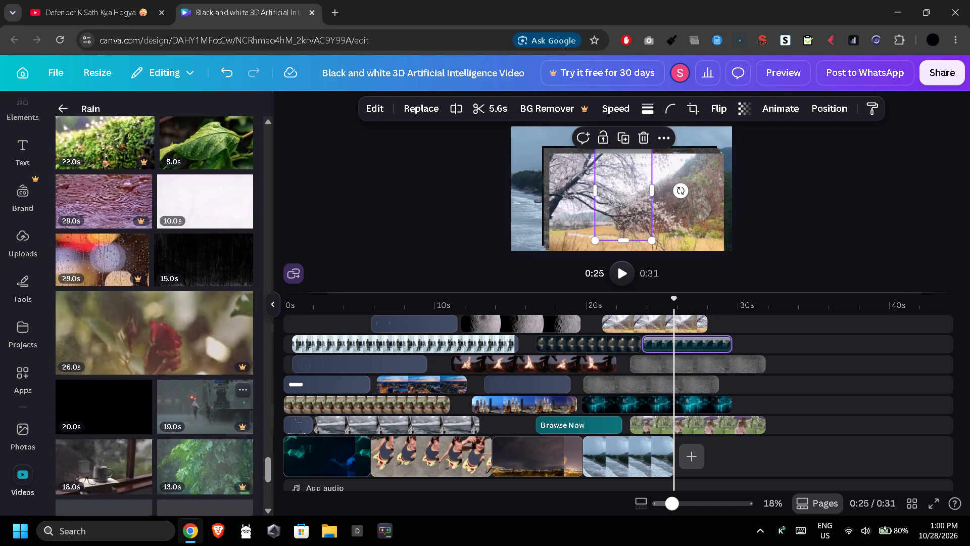
scroll(189, 392, "down", 2)
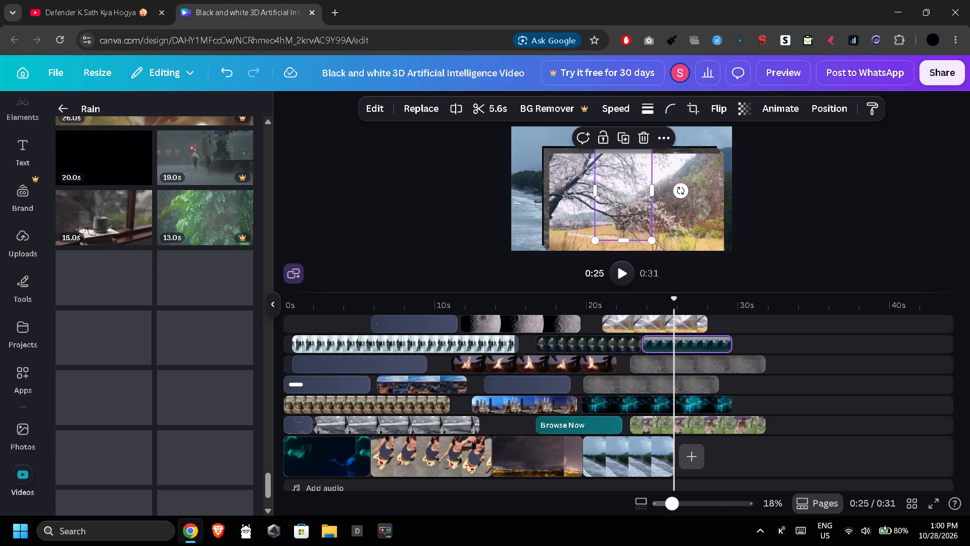
Look through the remaining videos near the end of the Rain collection for another clip to use.
scroll(189, 392, "down", 1)
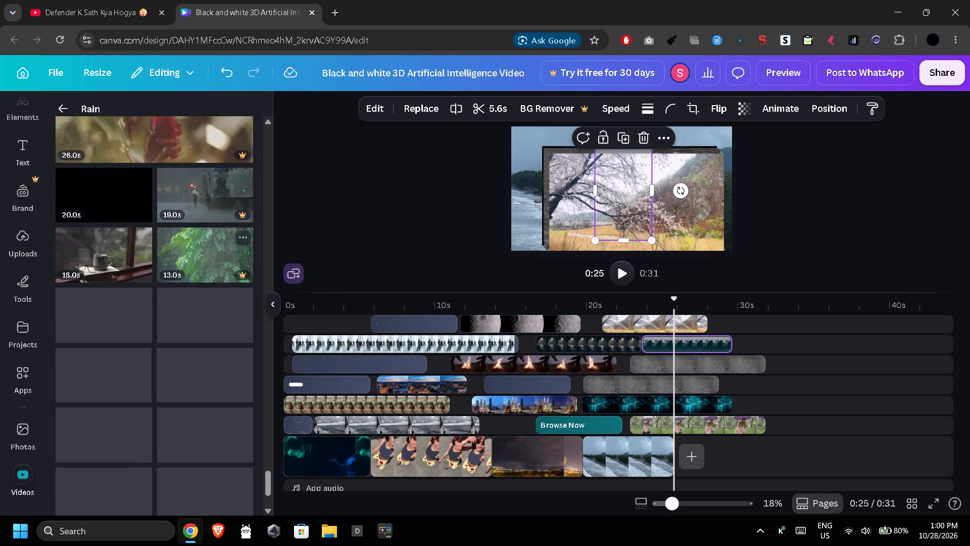
scroll(163, 287, "up", 3)
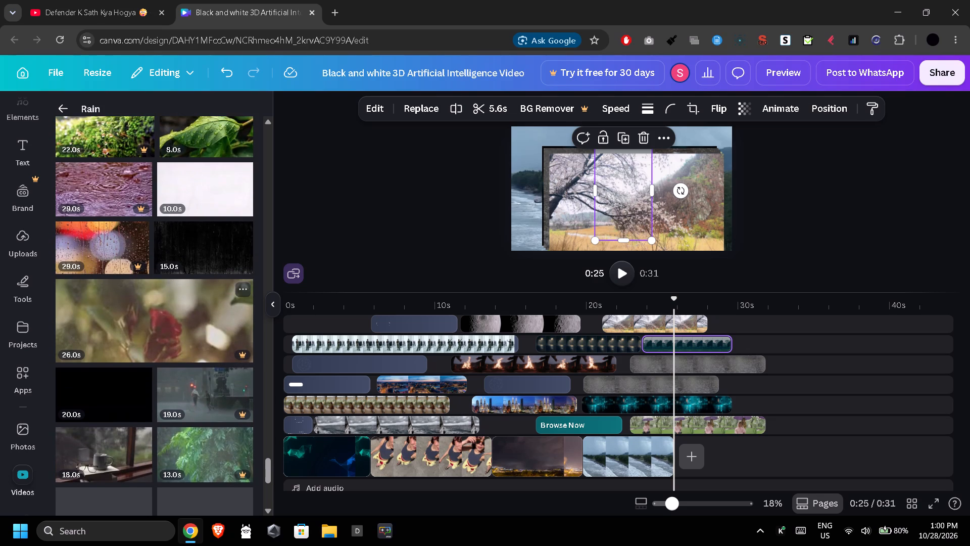
scroll(163, 287, "down", 8)
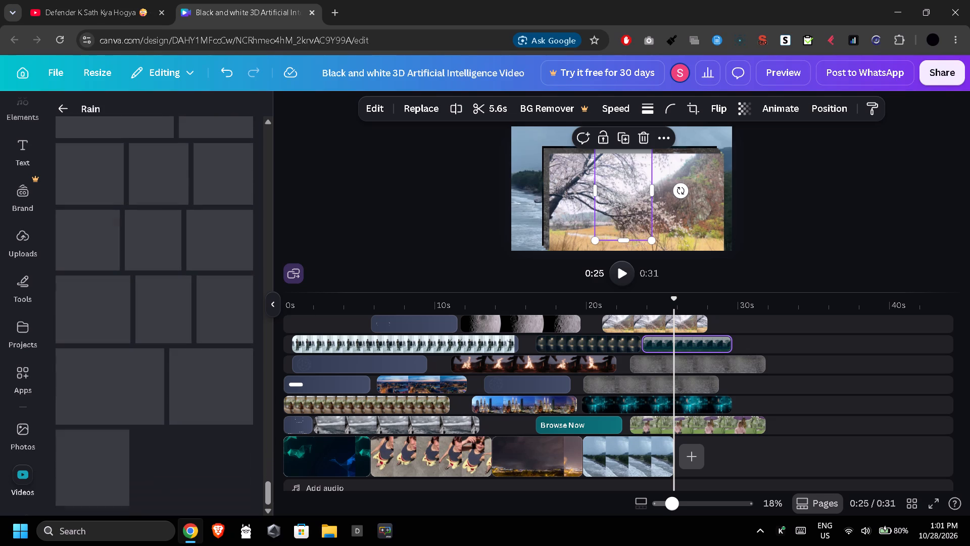
scroll(163, 277, "down", 6)
Switch to the YouTube video page and open a new browser tab.
left_click(90, 0)
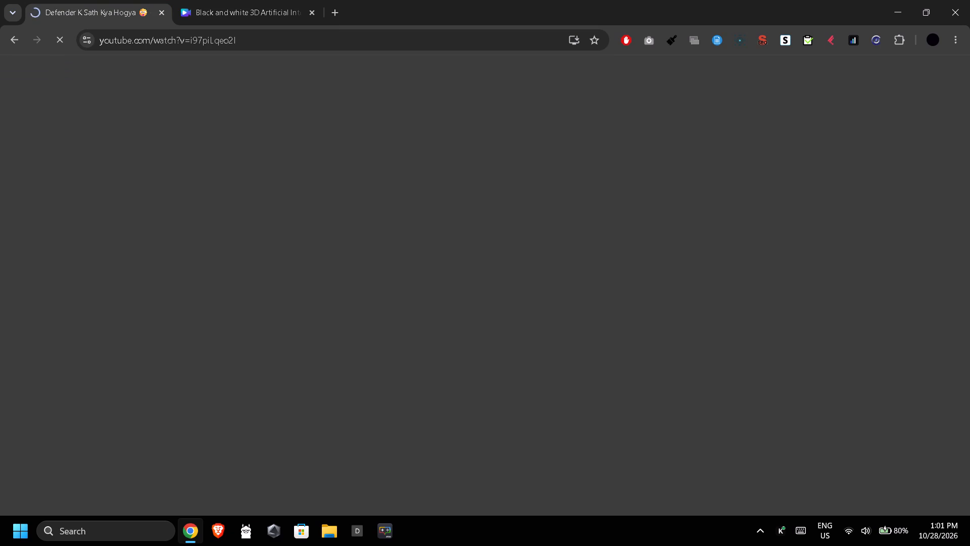
left_click(336, 11)
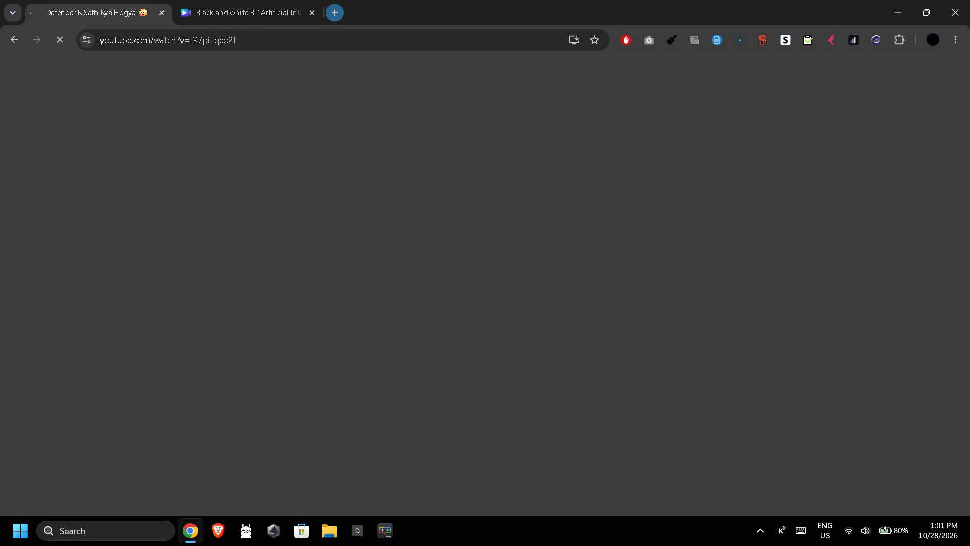
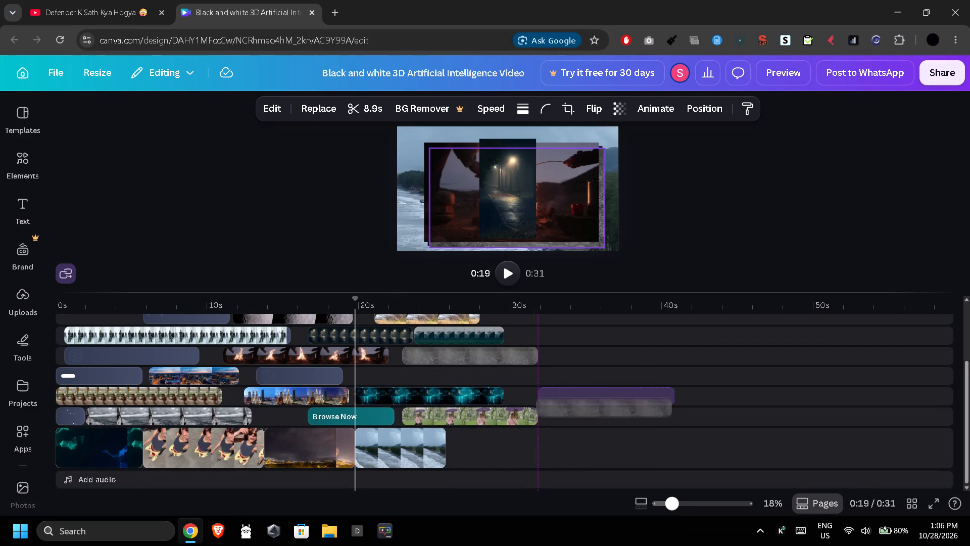
Move the grey rain clip from the overlay tracks to the end of the main video track, directly after the ocean waves clip.
left_click_drag(563, 405, 512, 445)
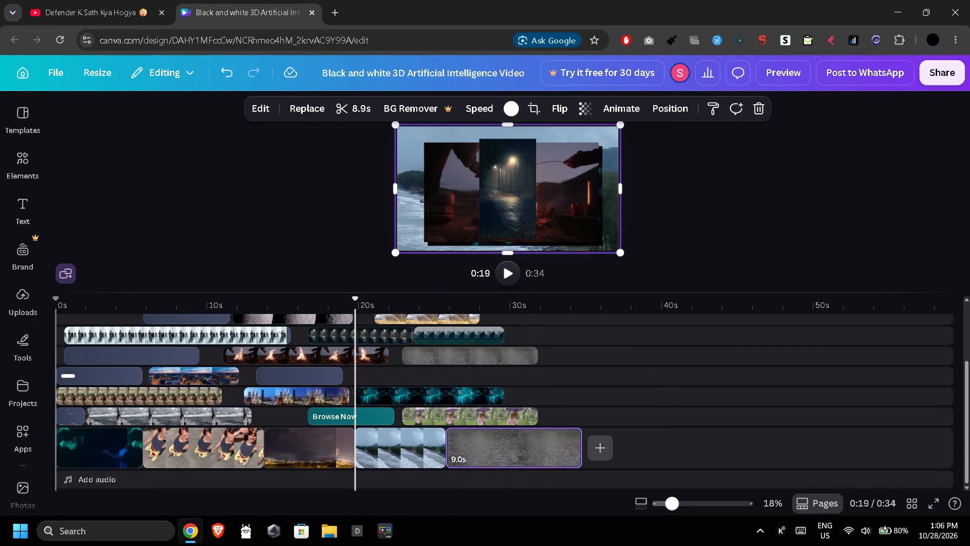
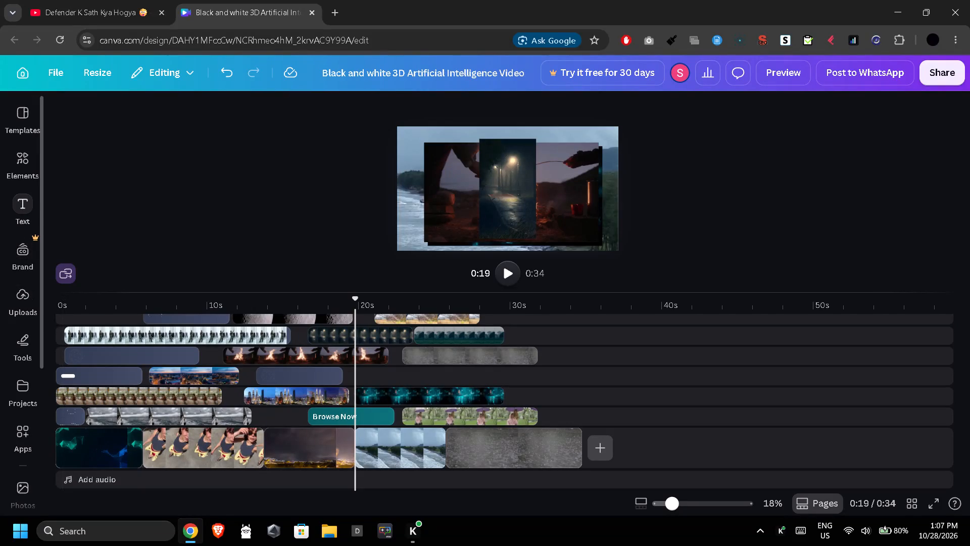
Replace the first clip on the campfire clip's overlay track with the uploaded black LB logo image.
left_click(36, 309)
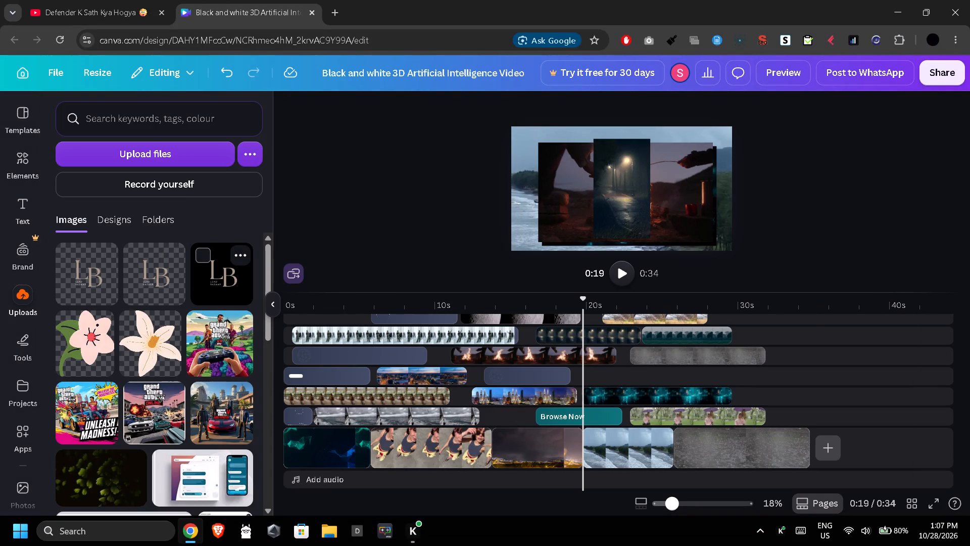
left_click_drag(218, 274, 430, 355)
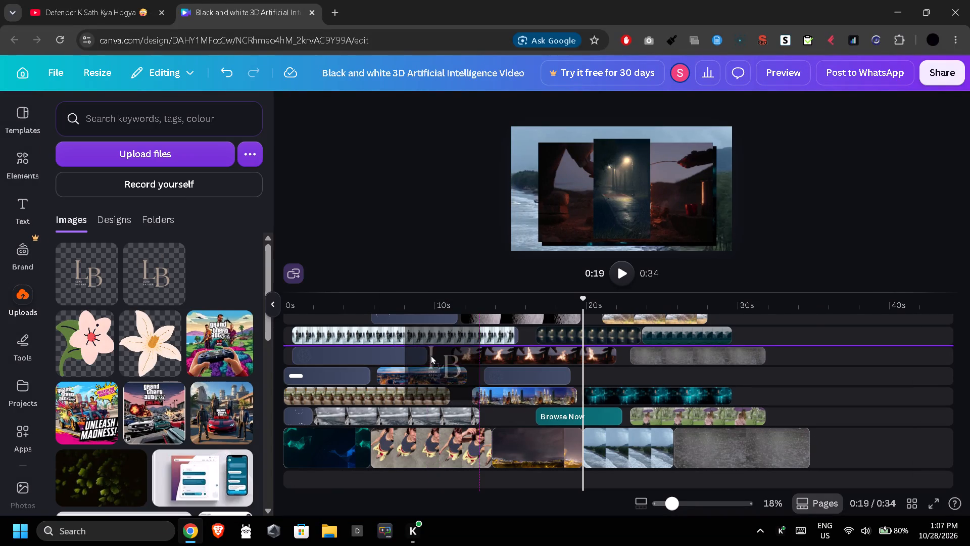
left_click_drag(430, 355, 418, 352)
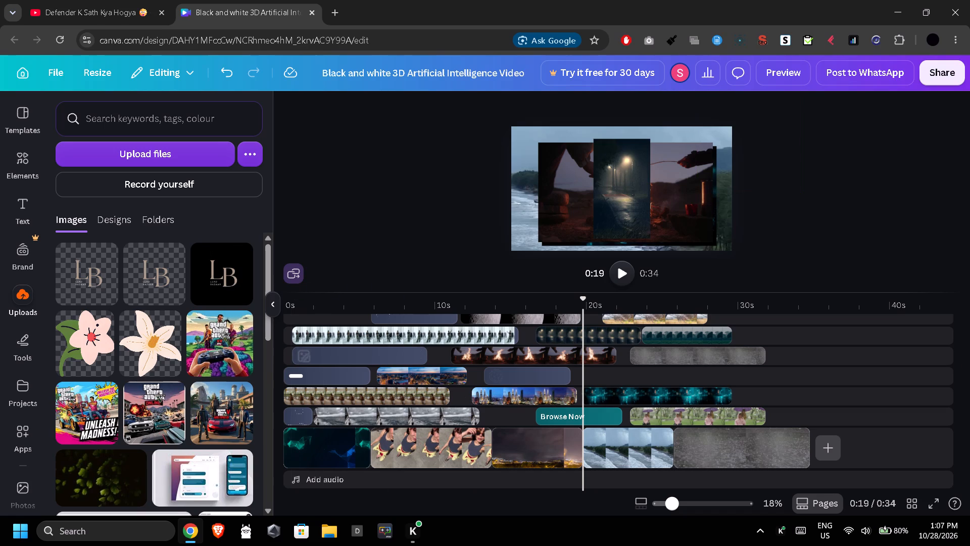
Replace the campfire clip with the uploaded Grand Theft Auto controller image, and the brown clip at 0 s with the GTA red-car image.
left_click_drag(212, 344, 530, 351)
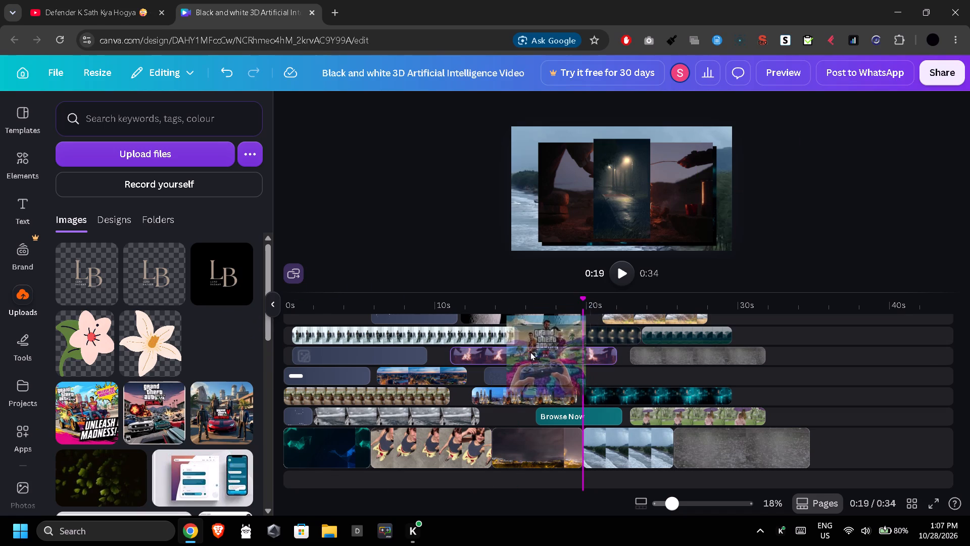
left_click_drag(530, 351, 528, 353)
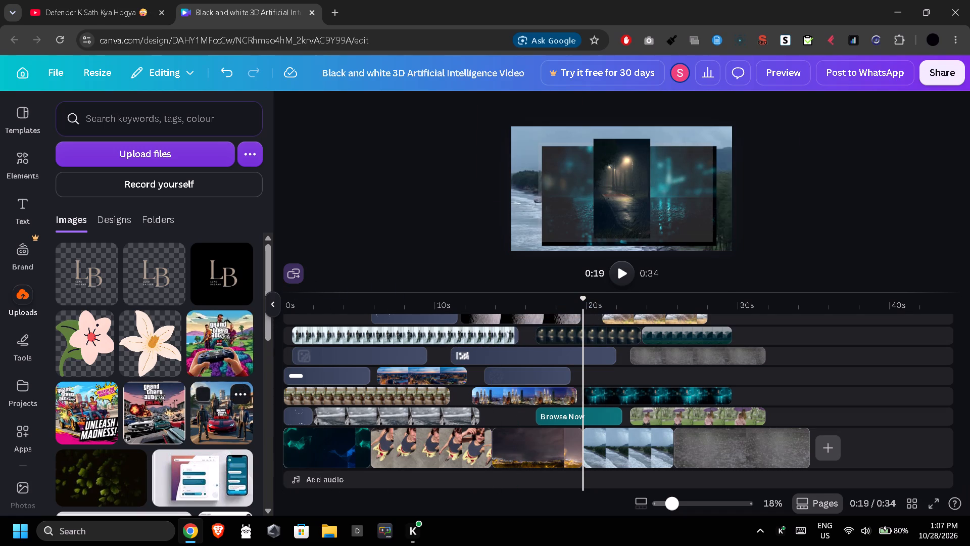
left_click_drag(212, 424, 434, 397)
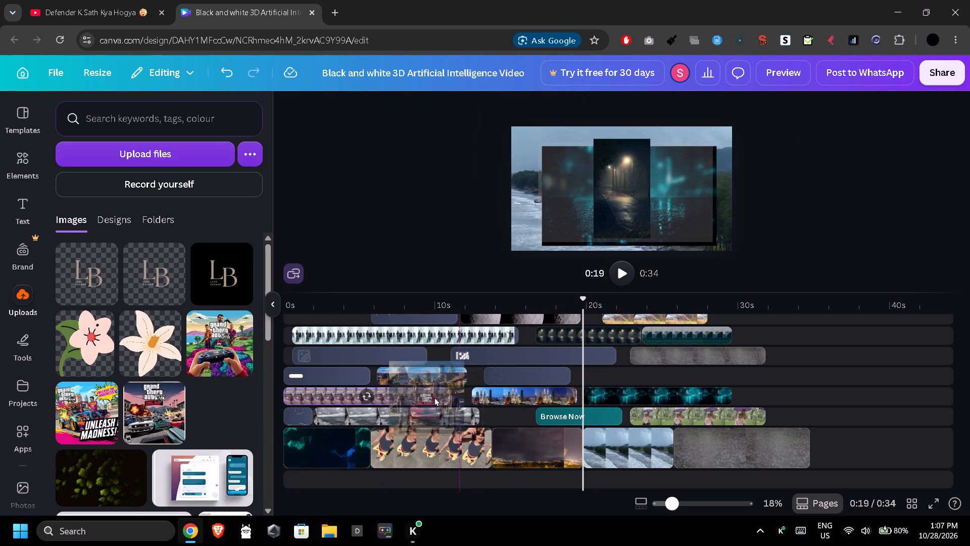
left_click_drag(434, 397, 439, 397)
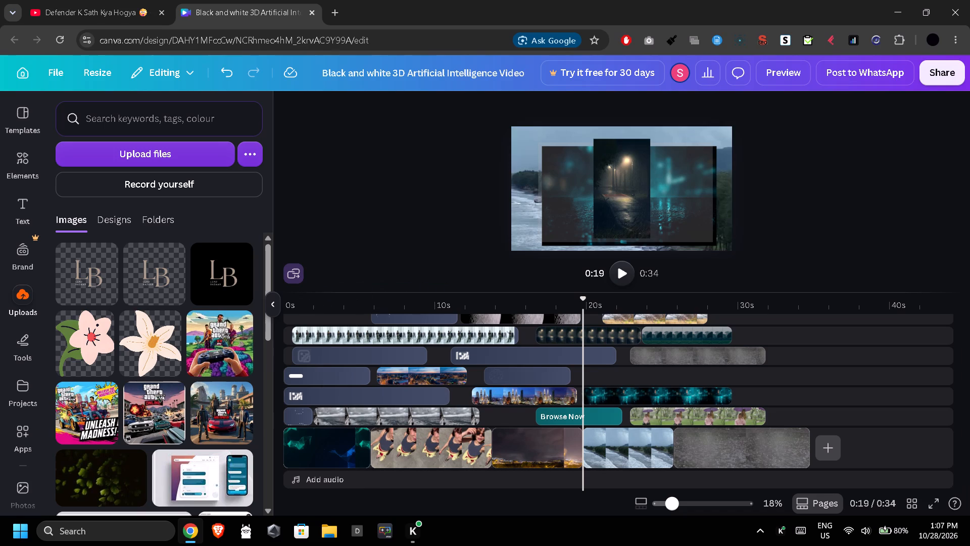
Fill a new overlay track with the lily at about 1 s, GTA police-car image at 7 s, chat mockup at 14 s, dark leaves at 19 s.
left_click_drag(145, 340, 351, 353)
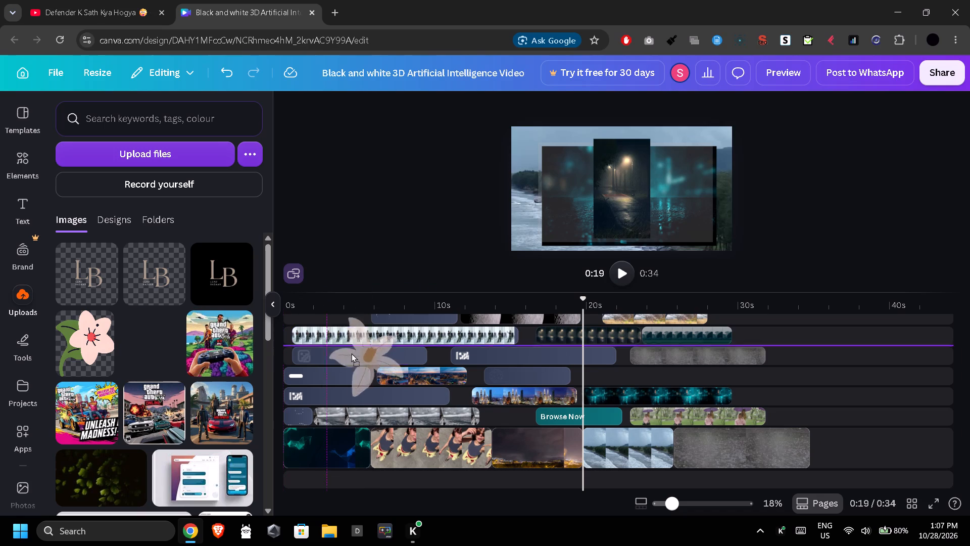
left_click_drag(351, 353, 325, 372)
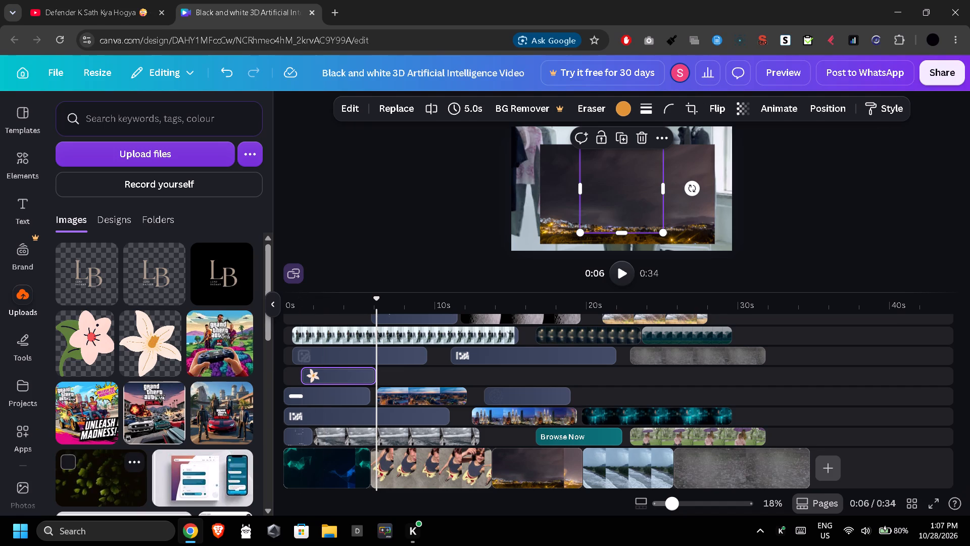
scroll(145, 467, "down", 1)
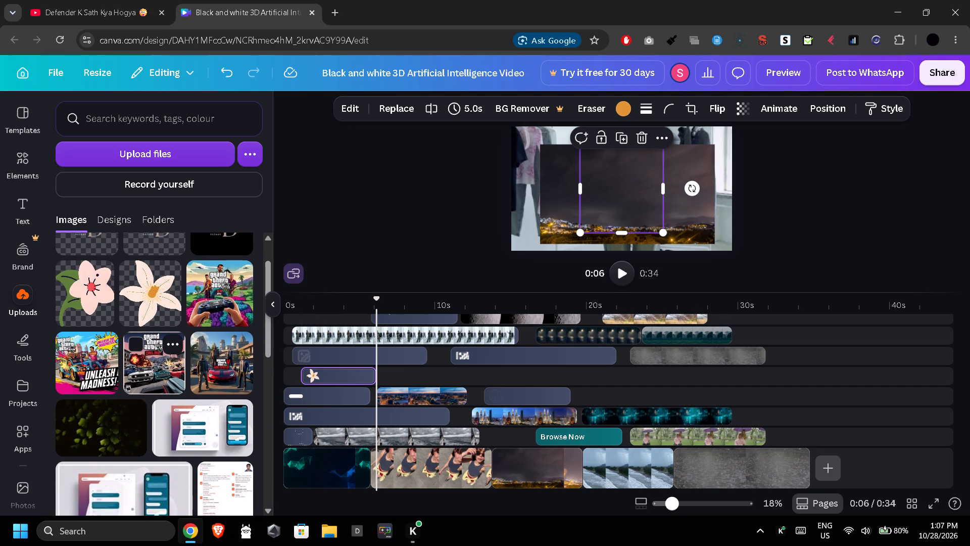
left_click_drag(150, 375, 421, 372)
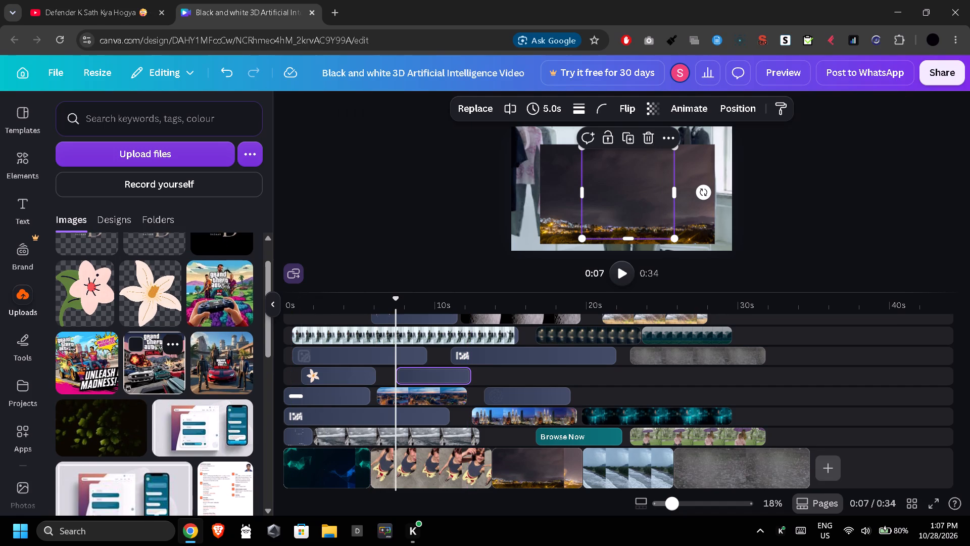
left_click_drag(214, 427, 561, 377)
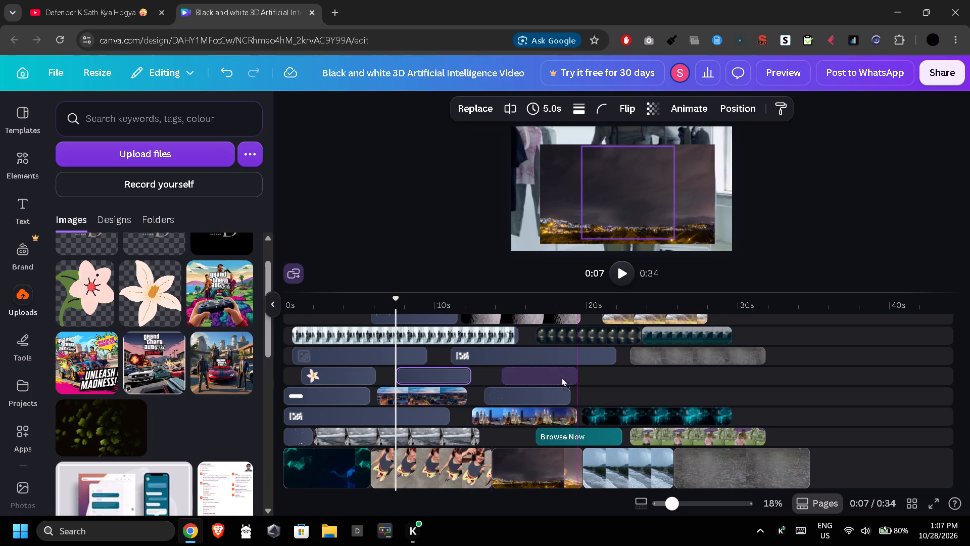
left_click_drag(561, 377, 562, 377)
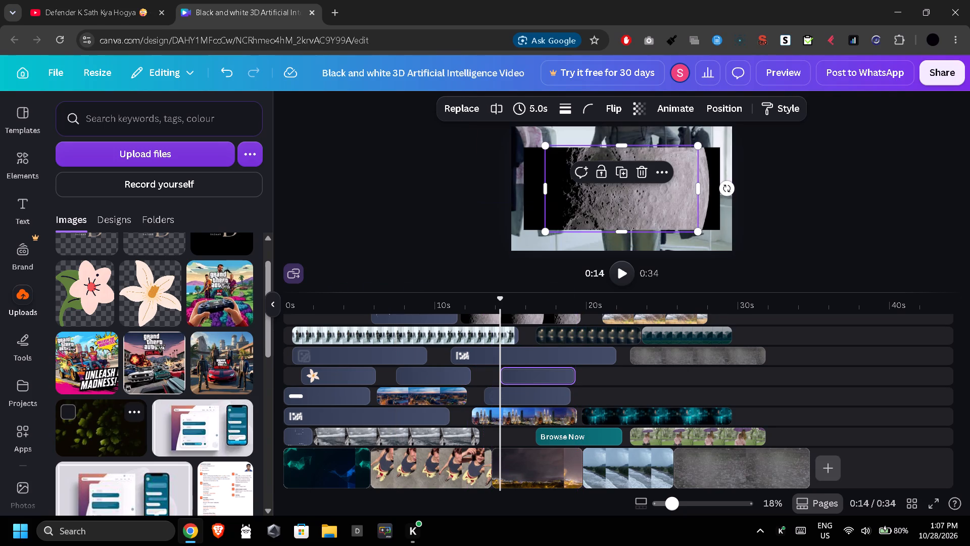
left_click_drag(95, 437, 629, 371)
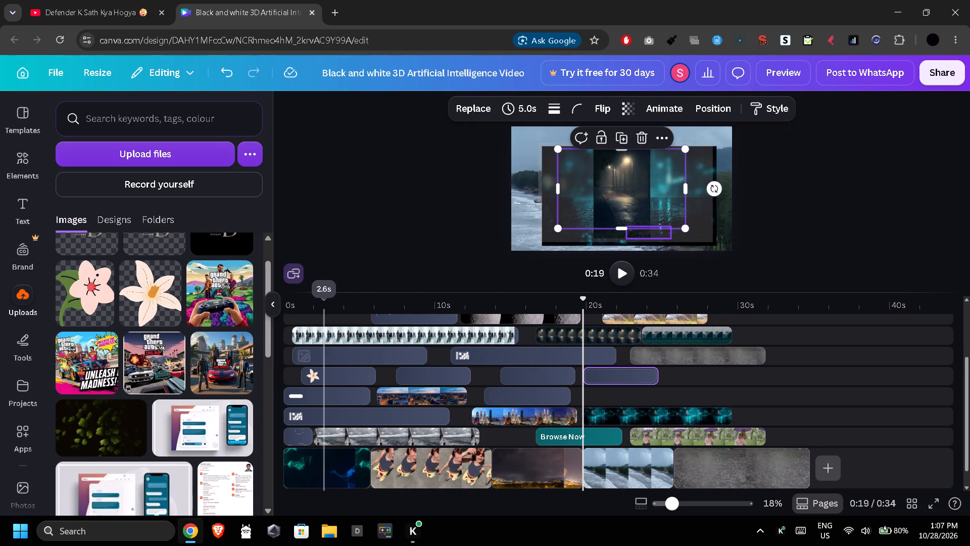
Add the uploaded aerial city image at about 21 s below the leaves track, and the expo hall image at 26 s on the leaves track.
scroll(321, 403, "down", 2)
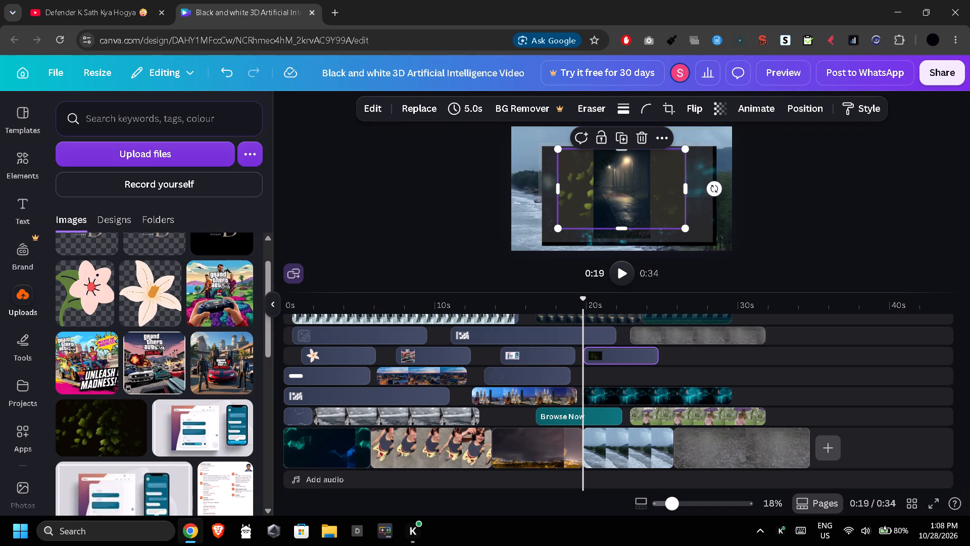
scroll(188, 442, "down", 4)
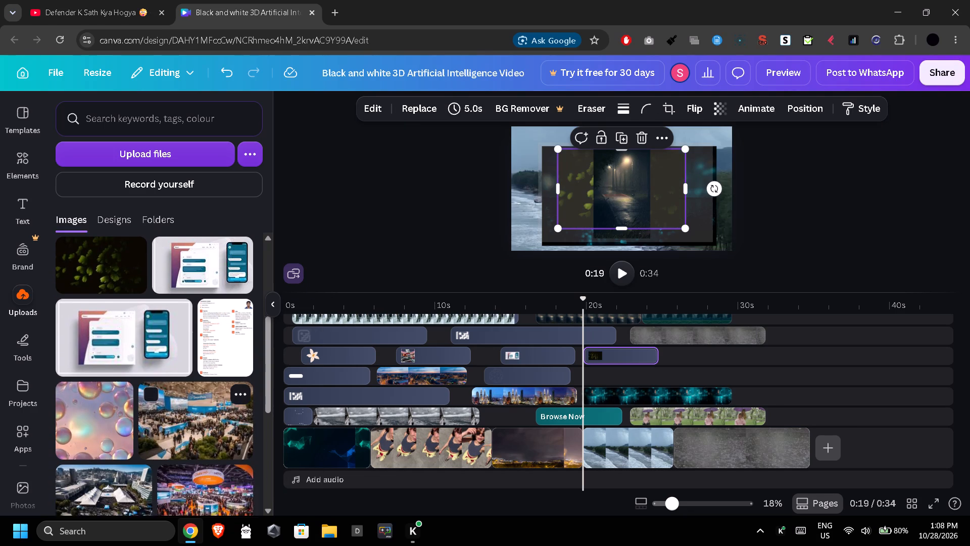
scroll(160, 460, "down", 1)
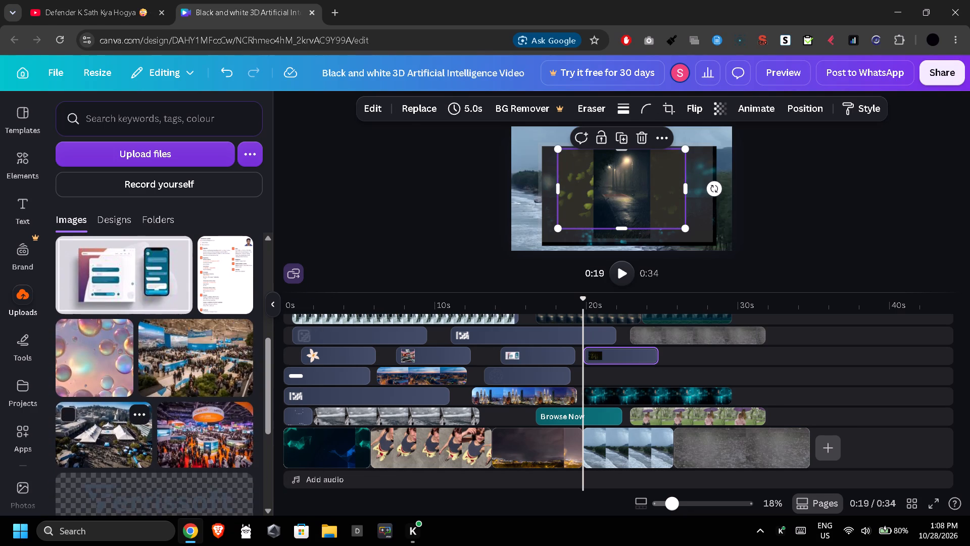
left_click_drag(104, 433, 618, 376)
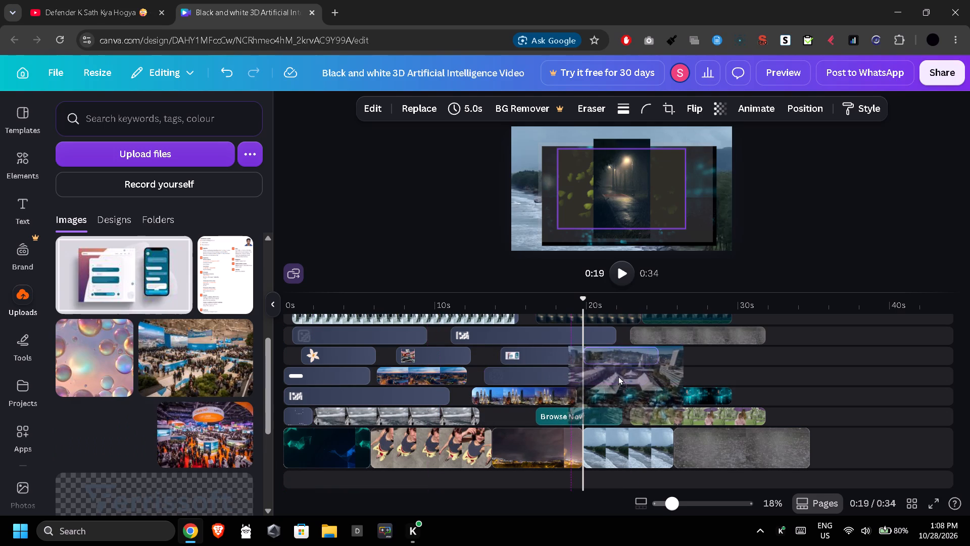
left_click_drag(618, 376, 660, 367)
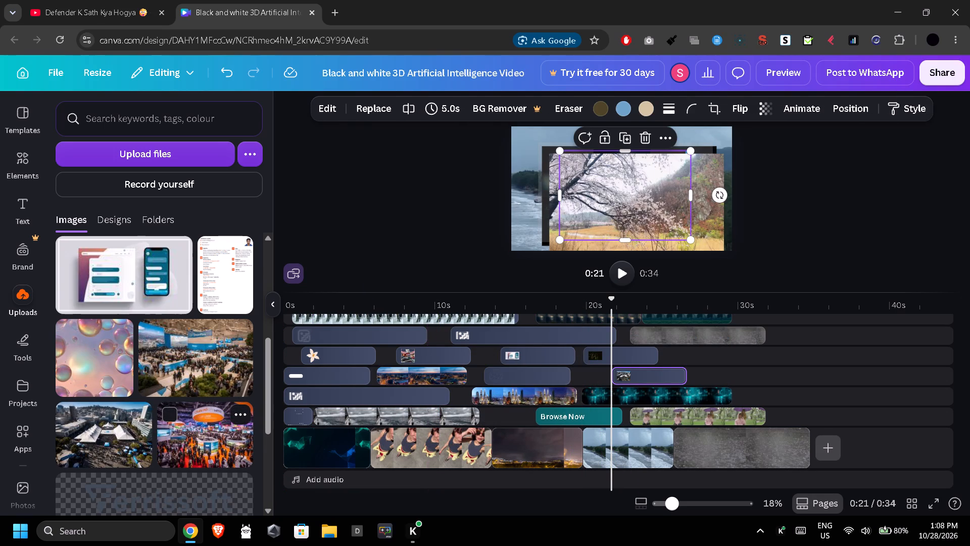
left_click_drag(184, 422, 714, 355)
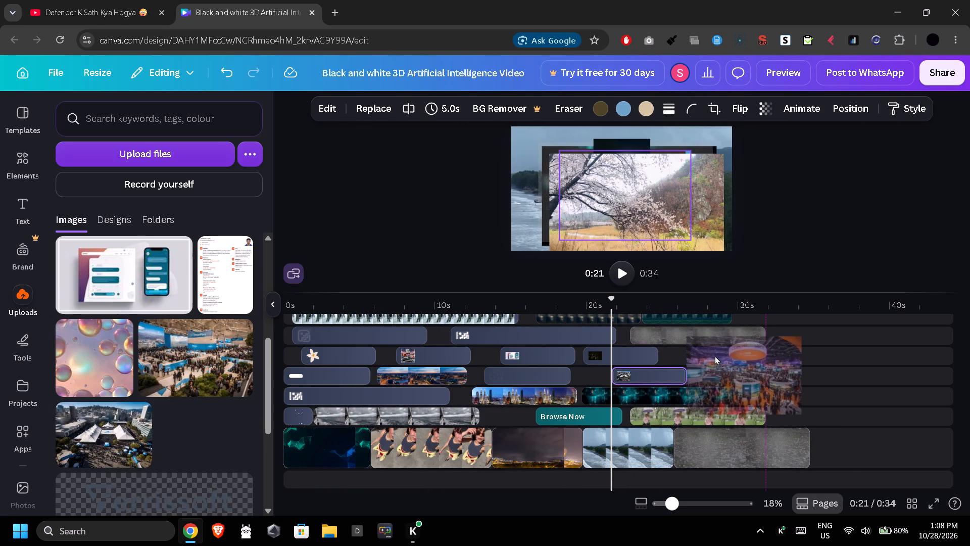
left_click_drag(714, 355, 713, 354)
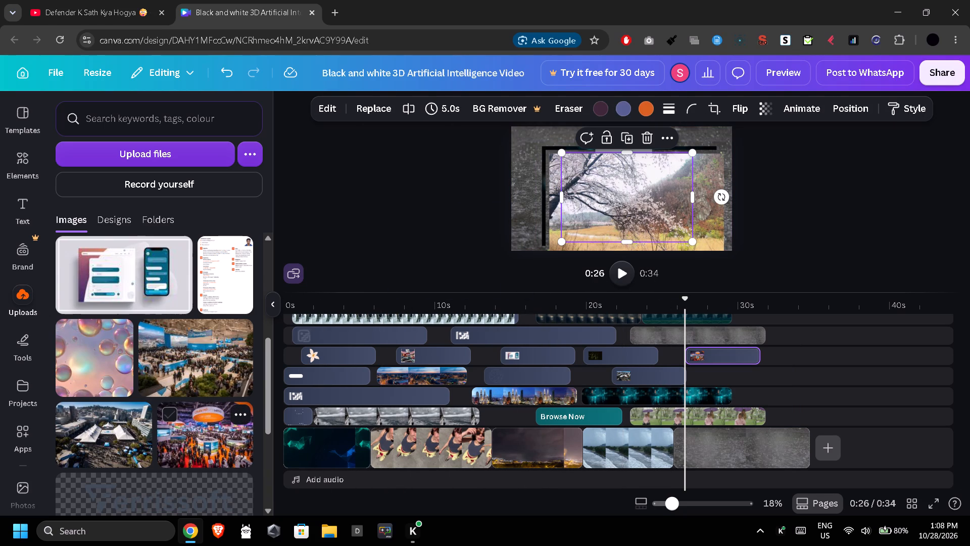
Look through the uploaded images, past the logos, app mockups and laptops, down to the phone photos.
scroll(163, 419, "down", 2)
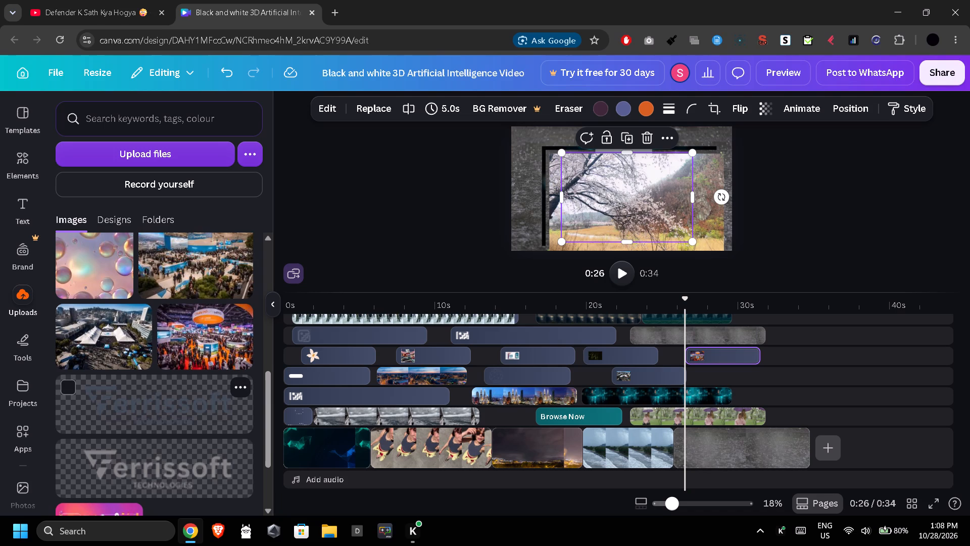
scroll(163, 419, "down", 1)
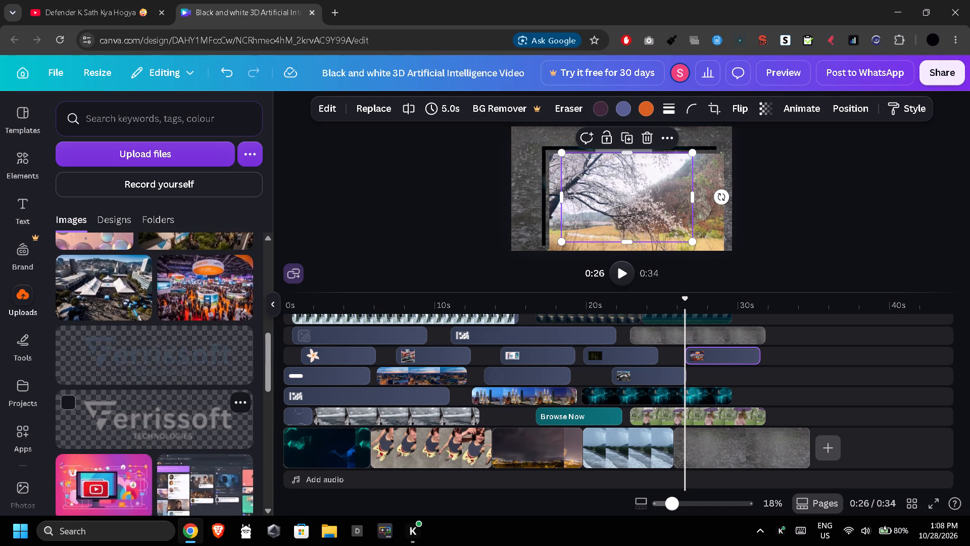
scroll(163, 419, "down", 1)
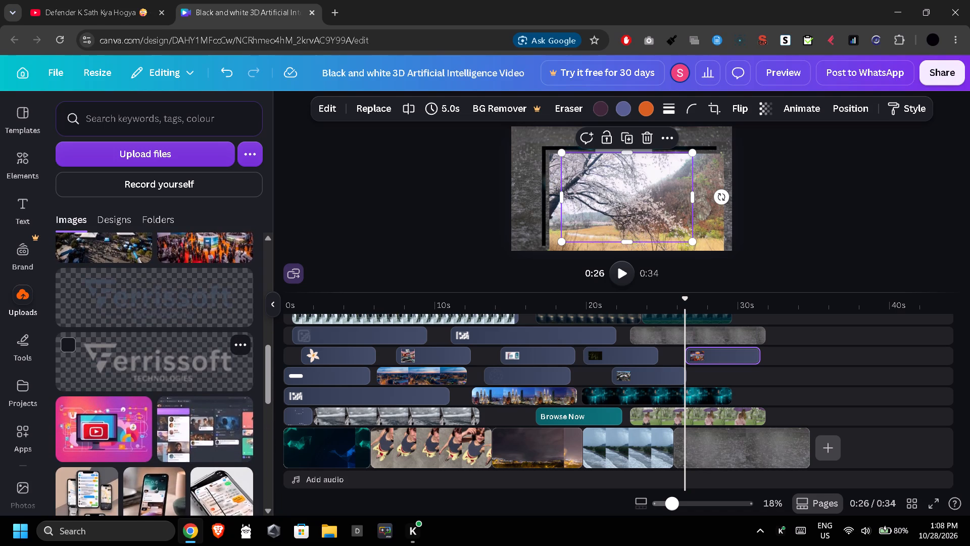
scroll(163, 419, "down", 1)
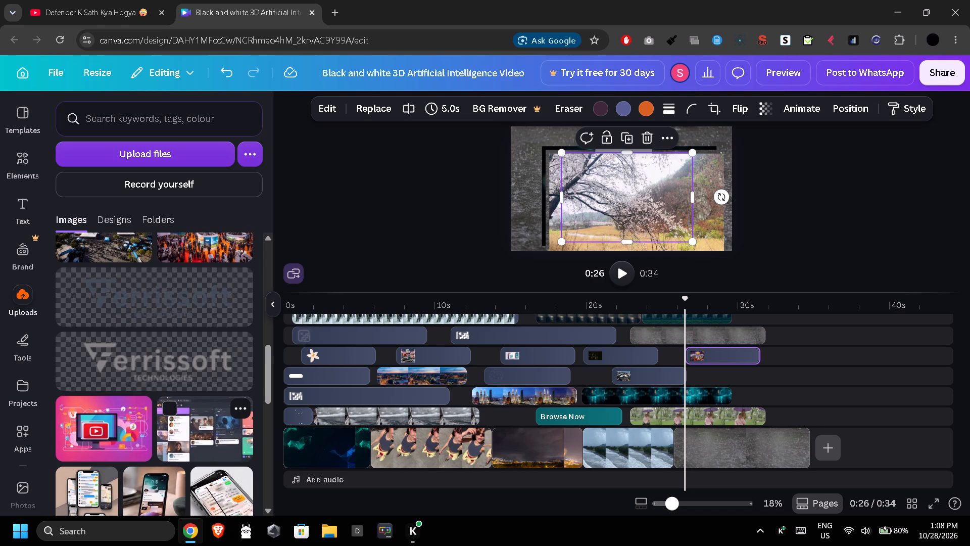
scroll(163, 419, "down", 1)
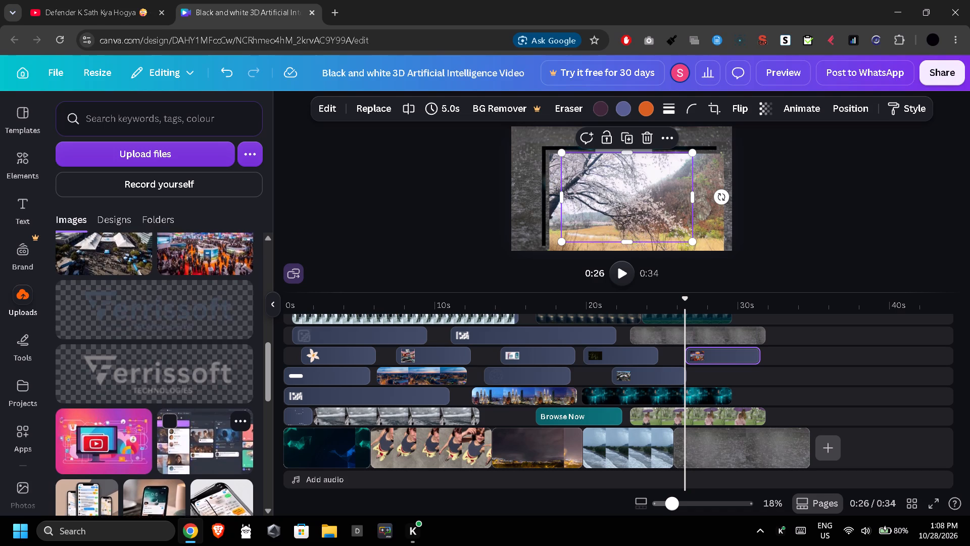
scroll(163, 419, "down", 1)
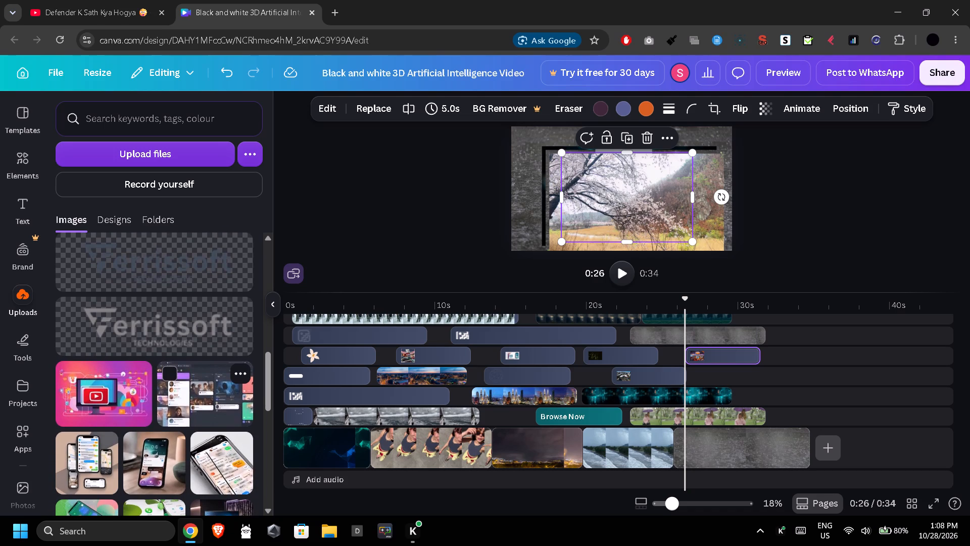
scroll(163, 419, "down", 1)
scroll(163, 419, "left", 2)
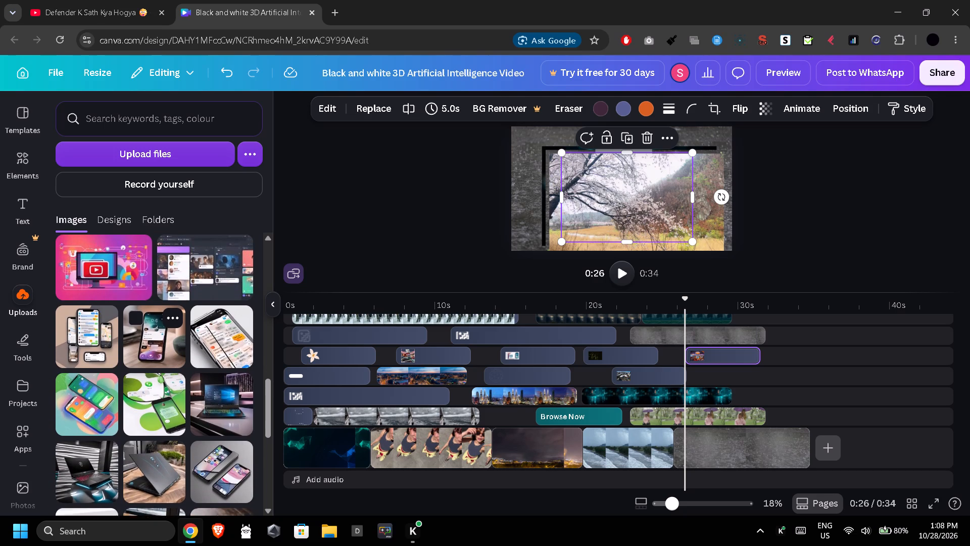
scroll(163, 419, "left", 1)
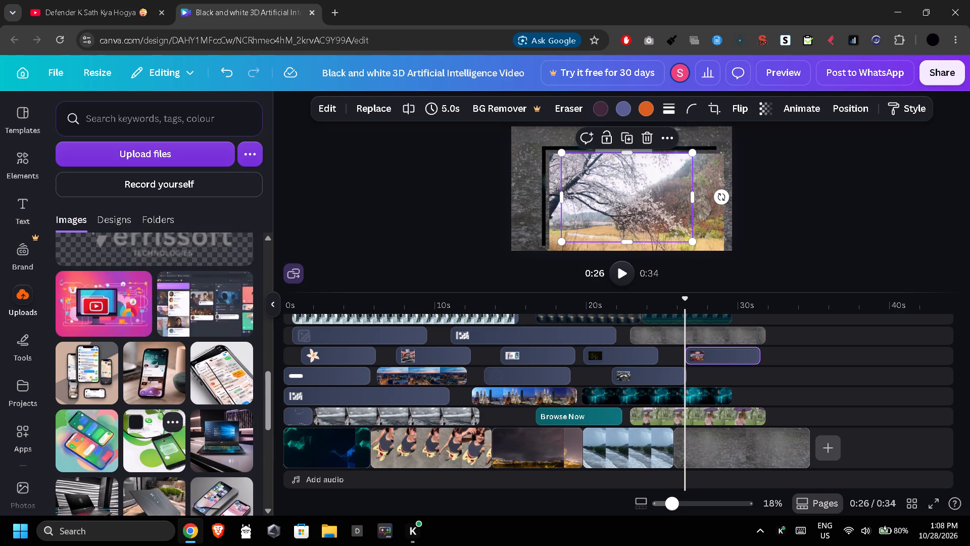
scroll(163, 419, "down", 1)
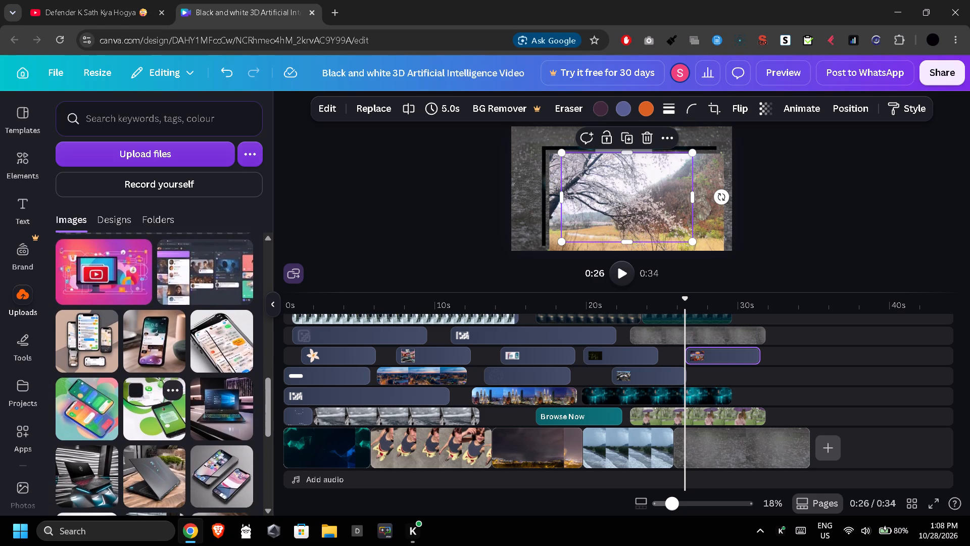
scroll(163, 419, "down", 1)
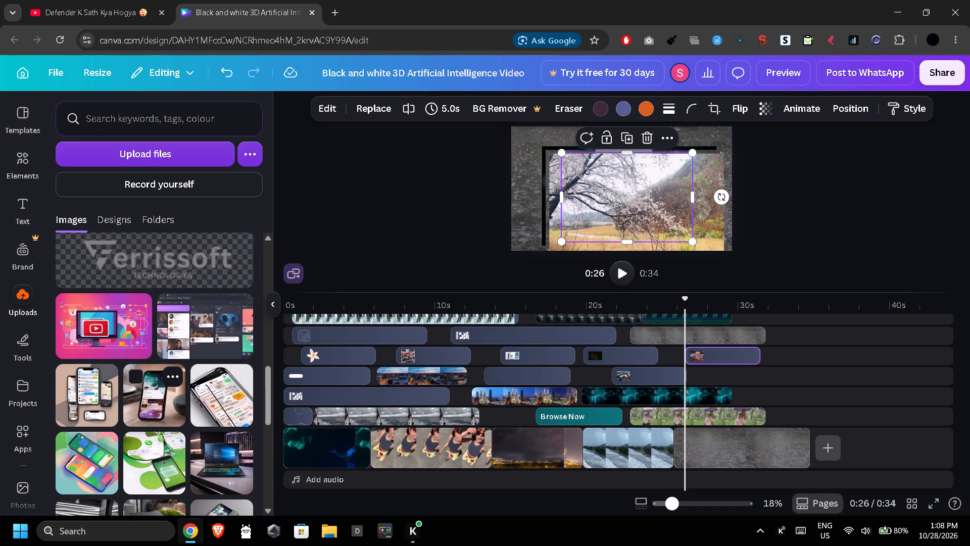
scroll(163, 419, "down", 1)
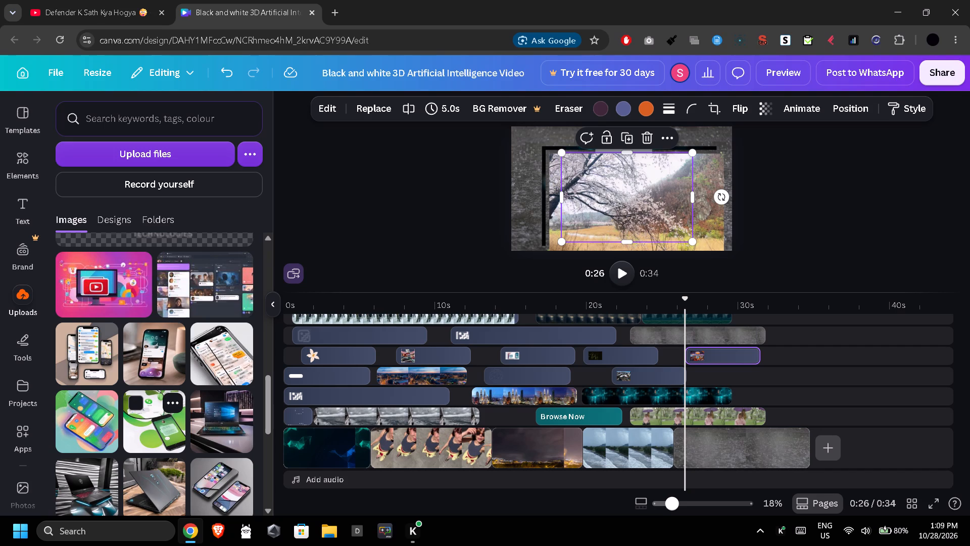
scroll(163, 419, "down", 1)
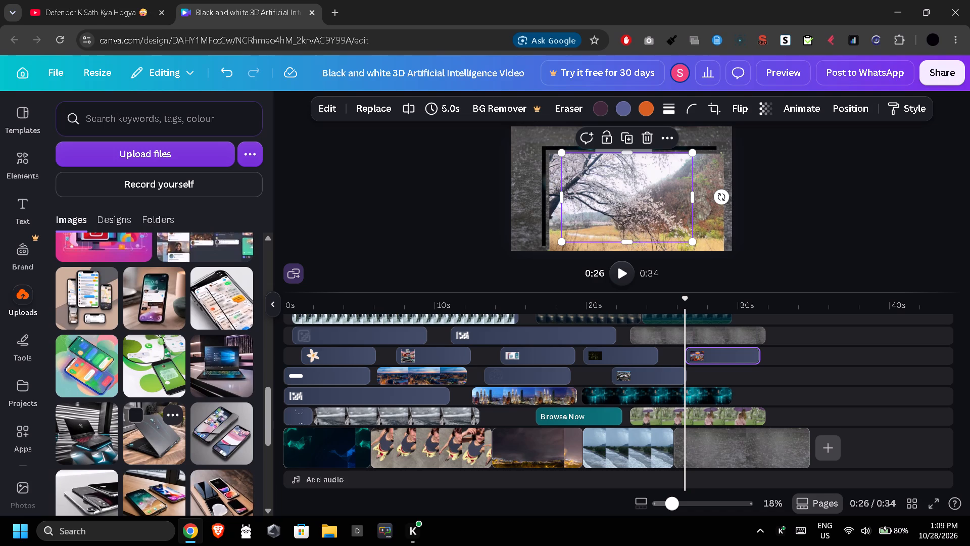
scroll(163, 419, "down", 1)
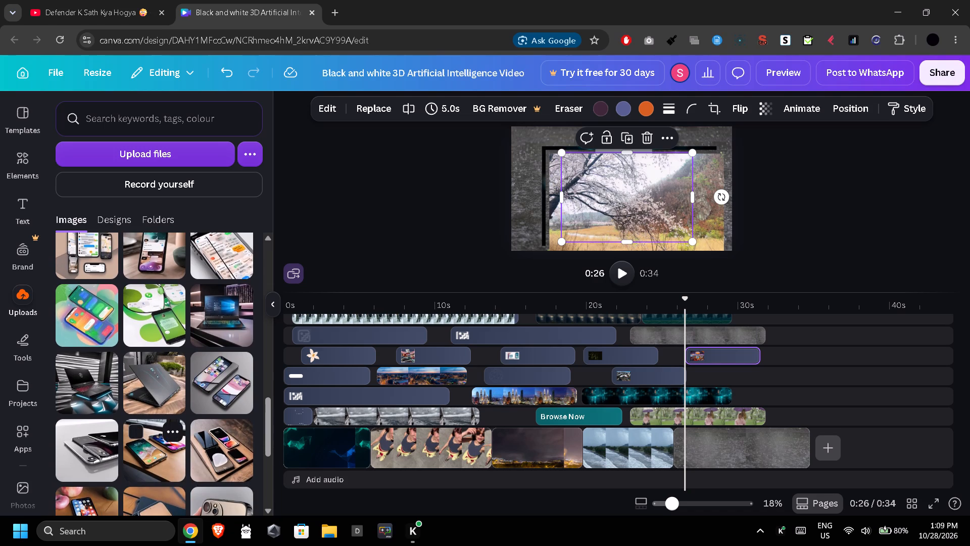
scroll(163, 419, "down", 1)
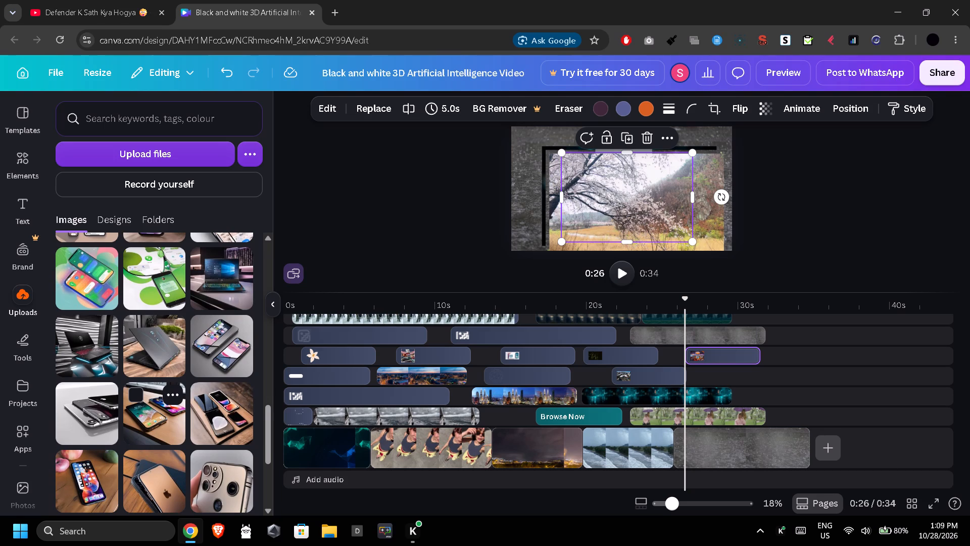
scroll(163, 419, "down", 2)
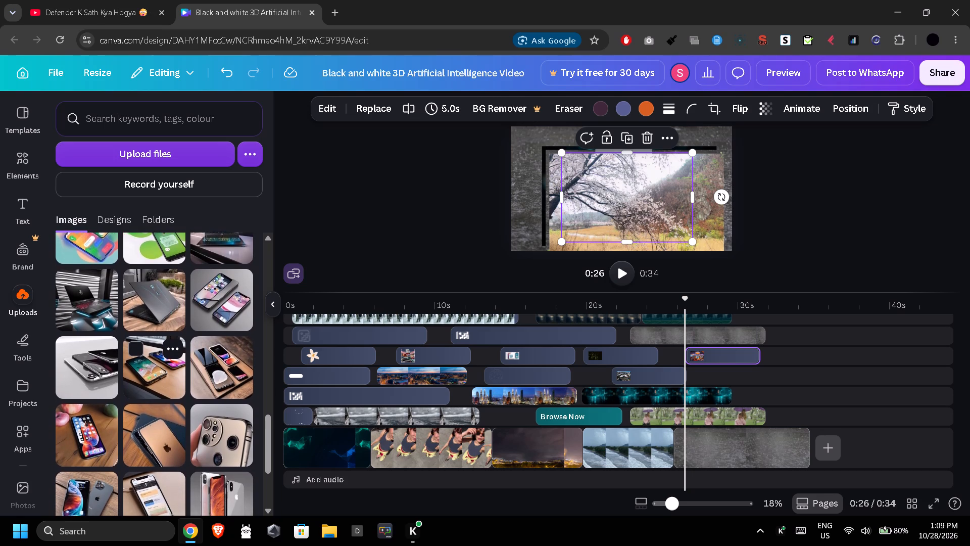
scroll(163, 419, "down", 1)
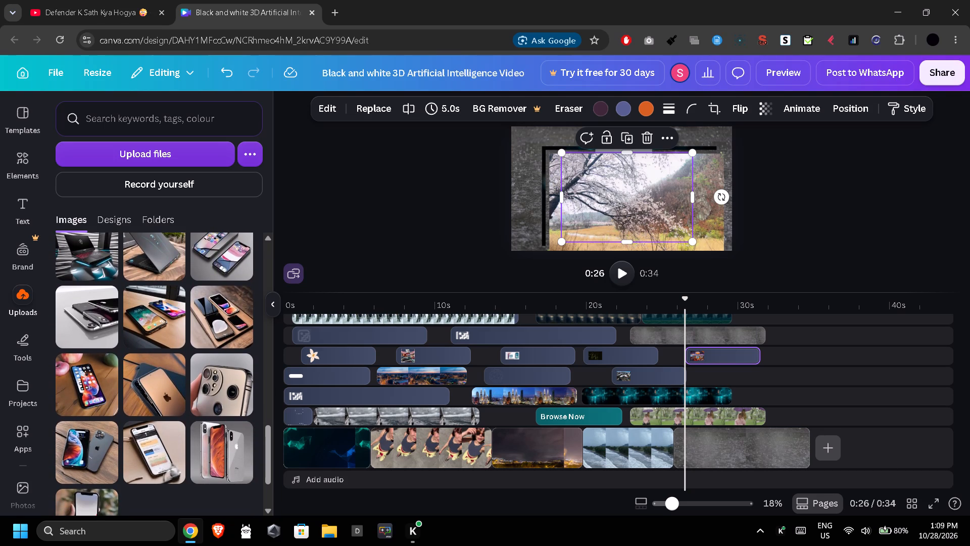
scroll(163, 419, "down", 1)
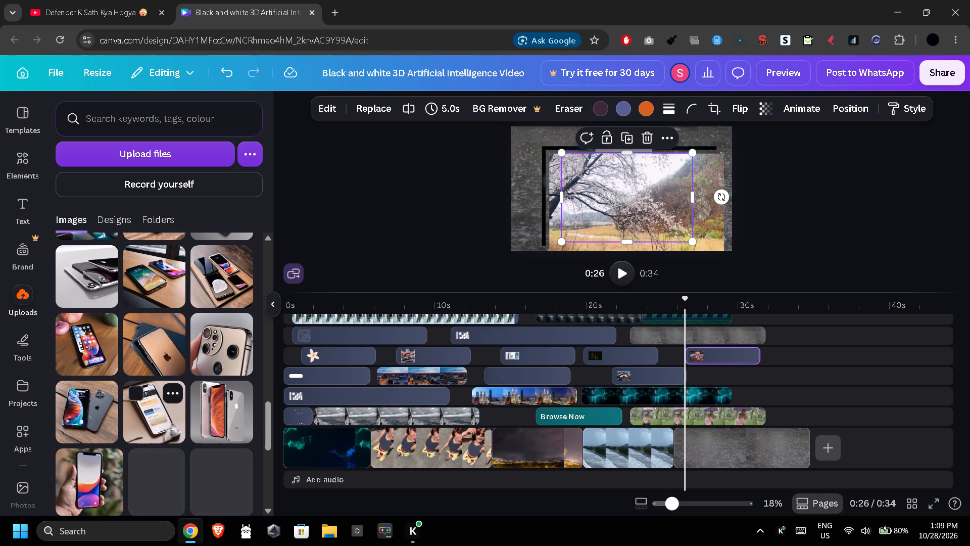
Add the gold triple-camera phone image at about 10 s on a new track between the expo hall and aerial city tracks.
left_click_drag(229, 358, 347, 371)
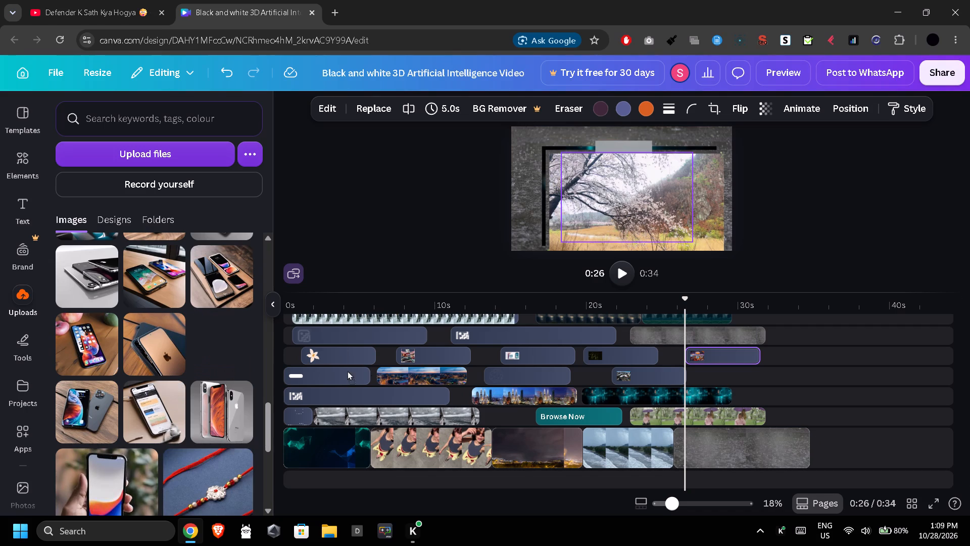
left_click_drag(347, 371, 475, 360)
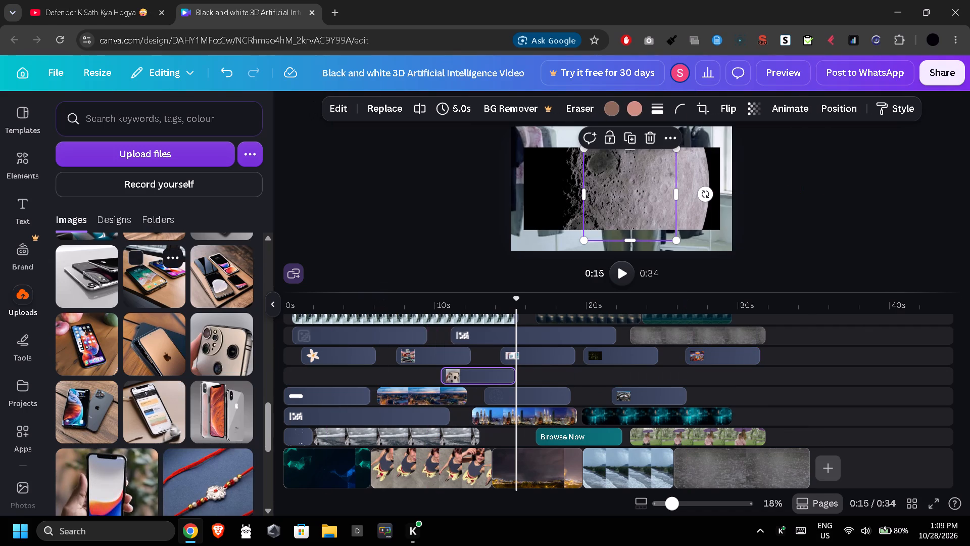
Add the desk phones image at about 9.5 s on a new track below the aerial city track, and replace it with the phone app-screen image.
left_click_drag(141, 303, 453, 388)
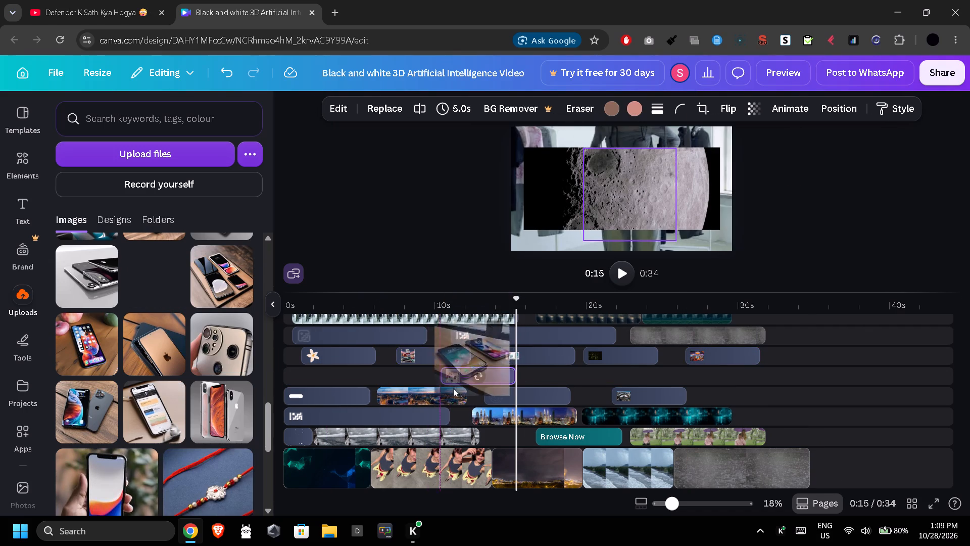
left_click_drag(453, 388, 449, 407)
left_click_drag(157, 416, 494, 436)
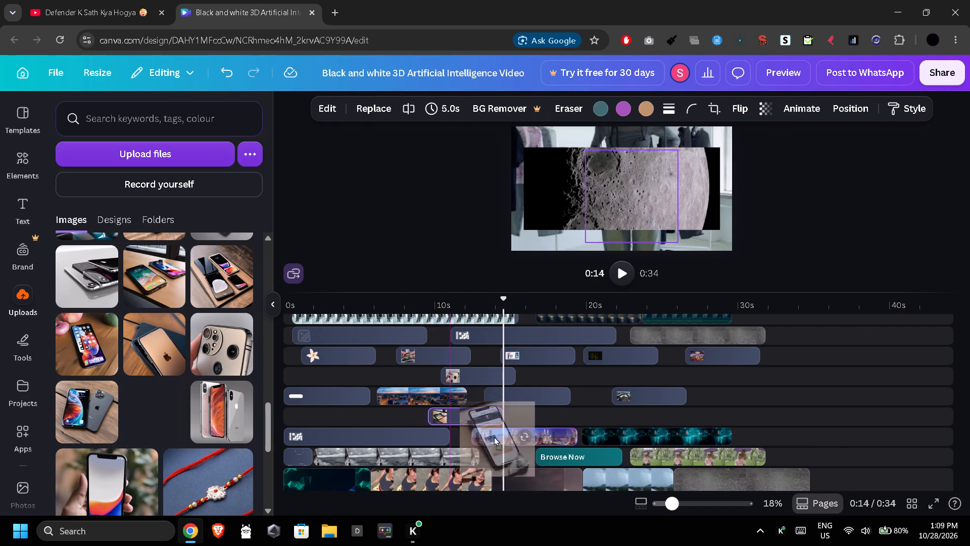
left_click_drag(494, 436, 493, 414)
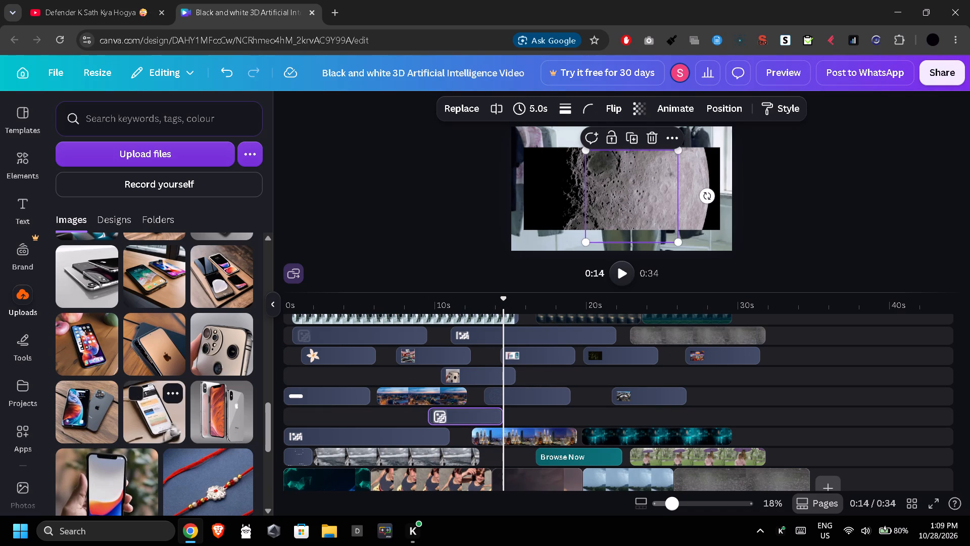
Add the desk phones image at about 9 s on a new track above the aerial city track, and the coral phone image at 14 s above it.
left_click_drag(148, 390, 489, 413)
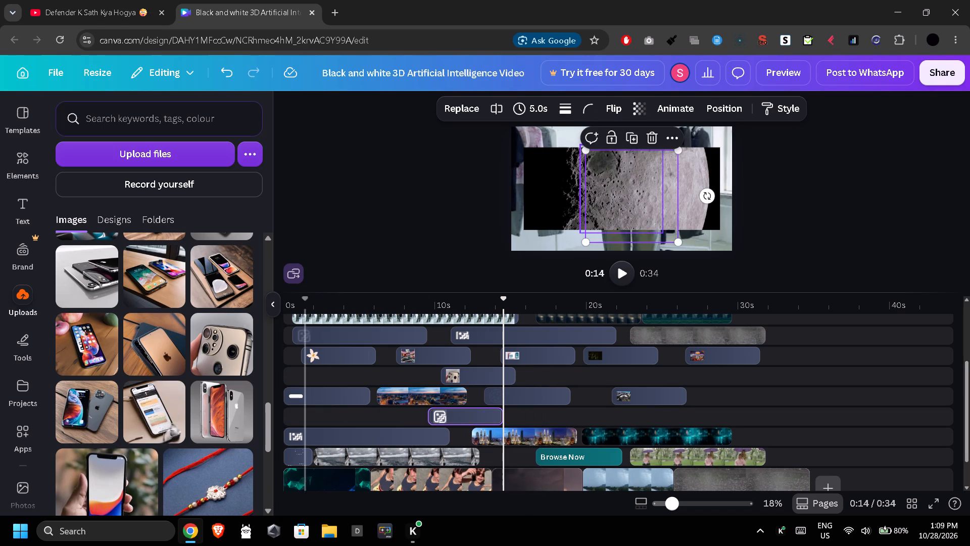
left_click_drag(262, 256, 484, 401)
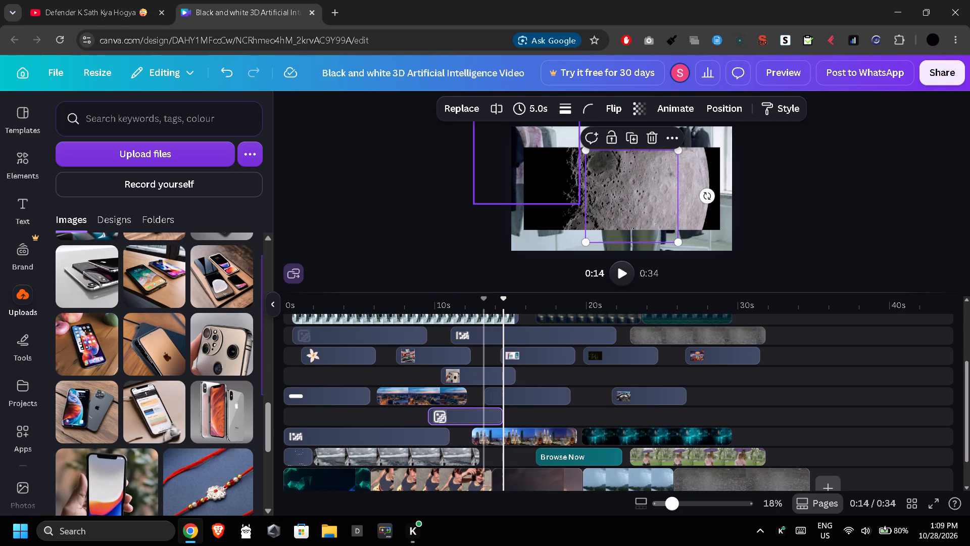
left_click_drag(484, 401, 483, 390)
left_click_drag(130, 302, 157, 304)
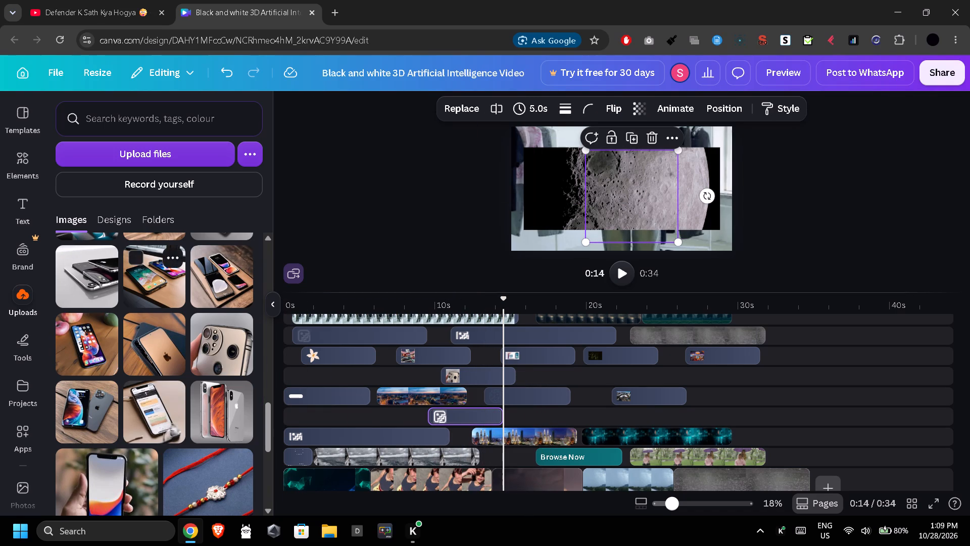
left_click_drag(157, 304, 428, 381)
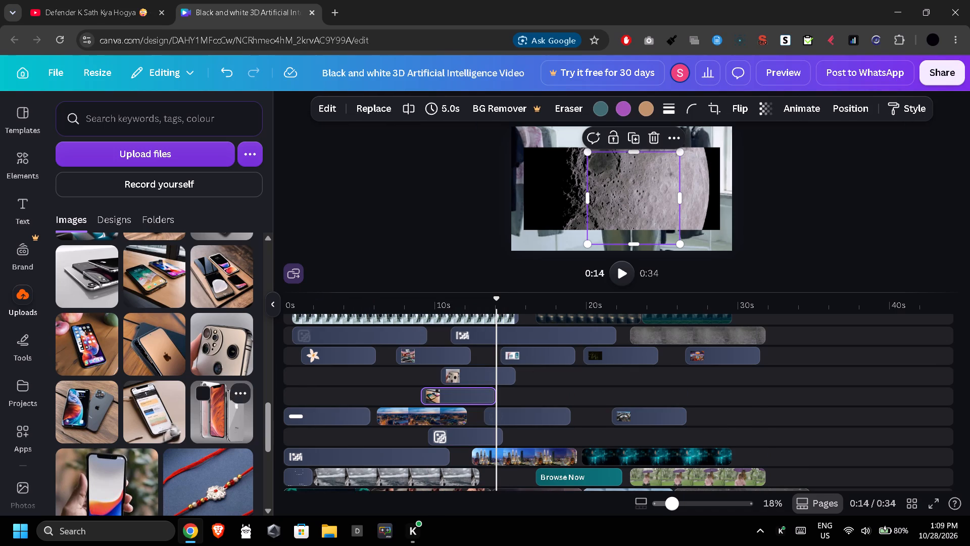
left_click_drag(236, 394, 537, 392)
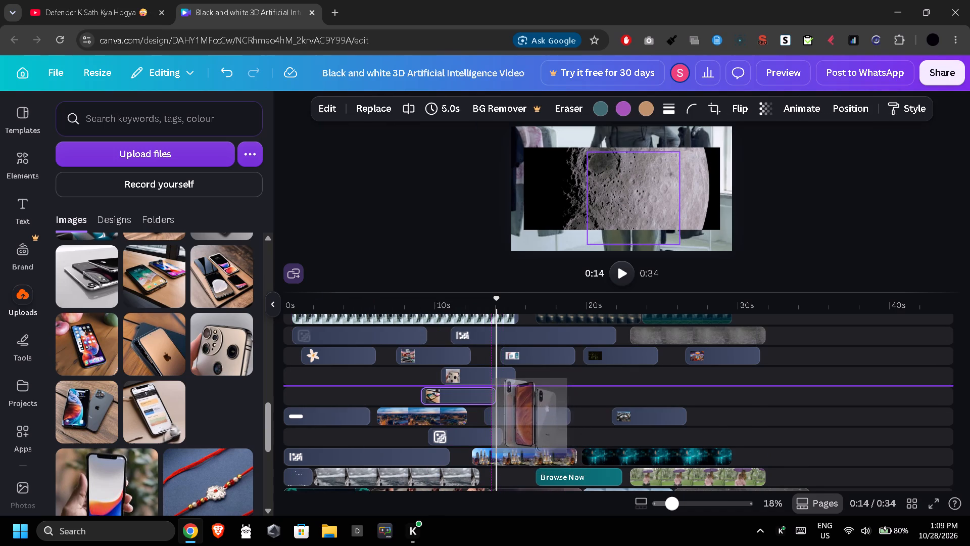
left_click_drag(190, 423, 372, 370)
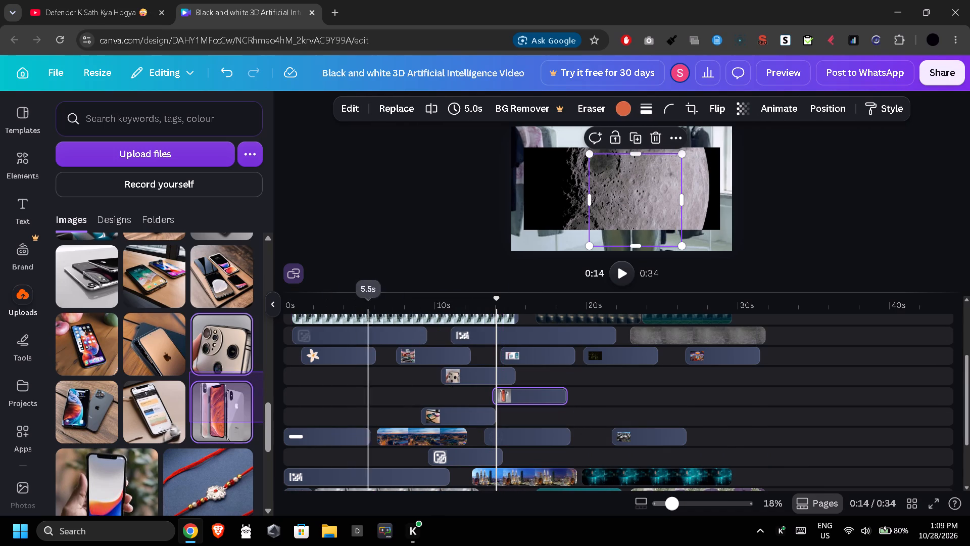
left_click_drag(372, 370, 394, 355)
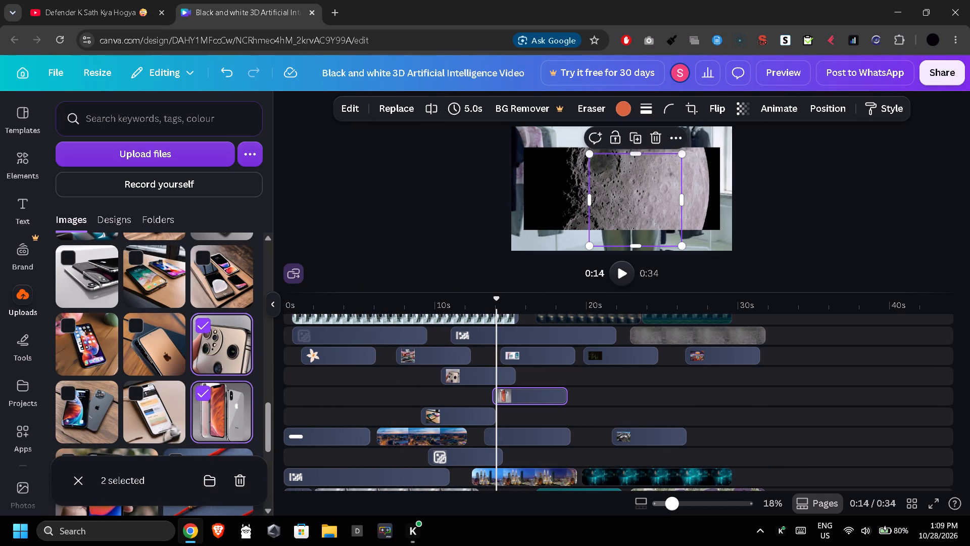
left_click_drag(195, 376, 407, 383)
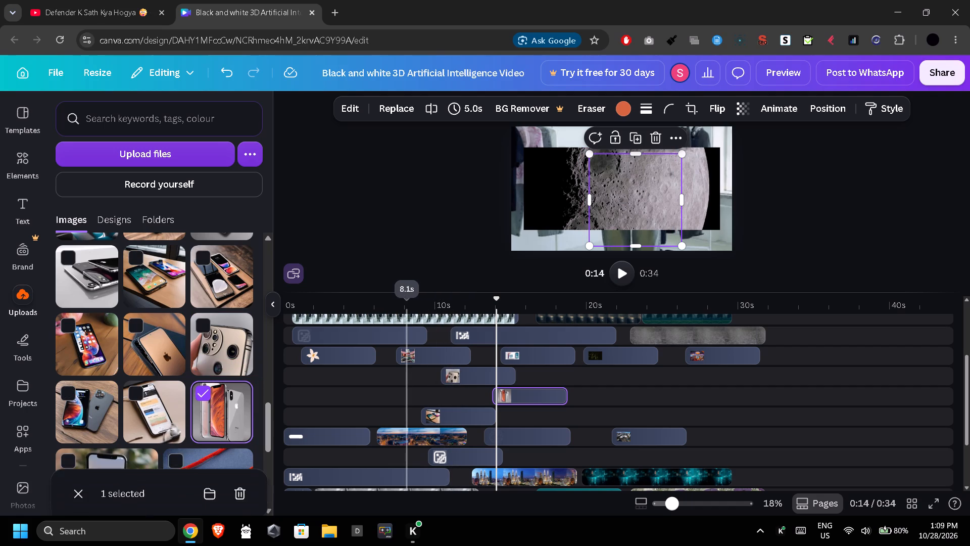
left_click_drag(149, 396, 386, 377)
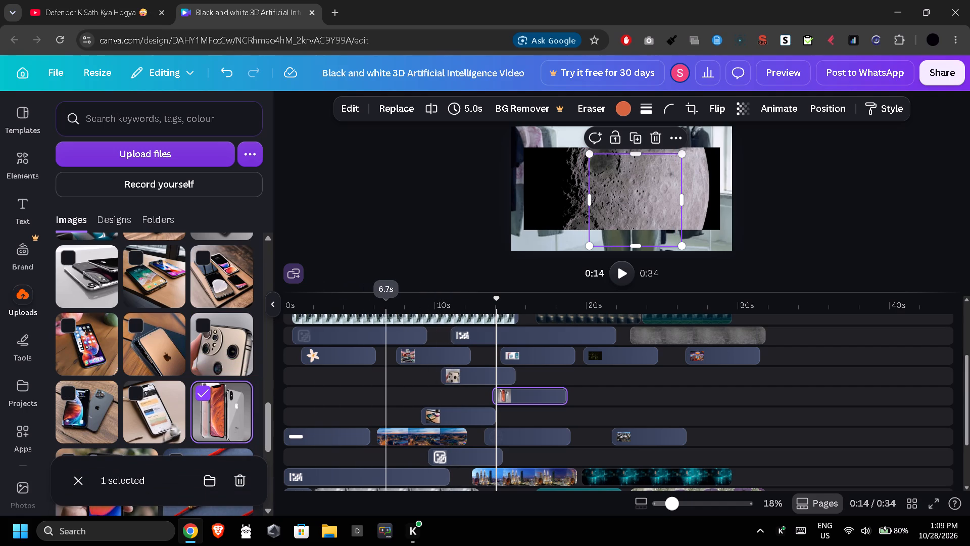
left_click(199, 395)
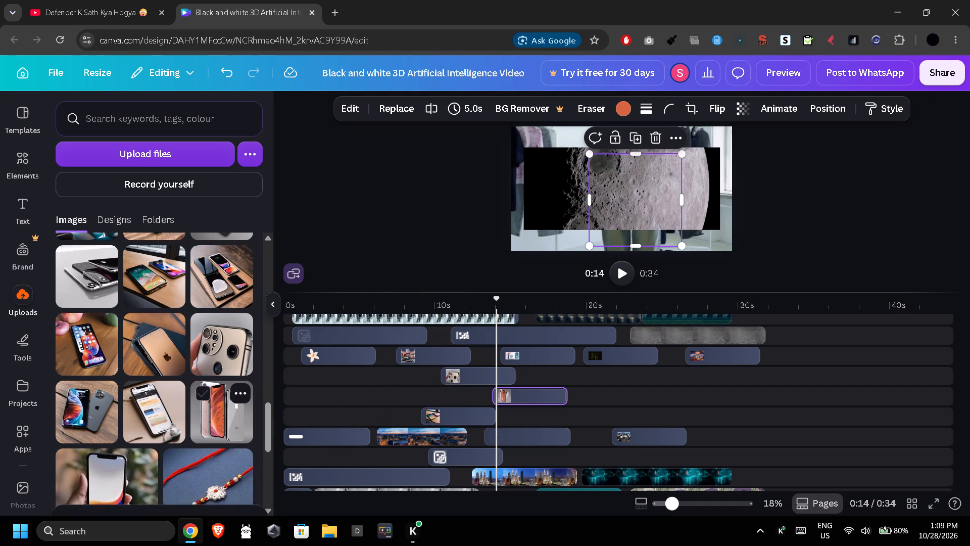
Add the red rakhi thread image at about 2 s on the gold phone's track, and the hand-held phone image at 1 s on the coral phone's track.
scroll(199, 395, "down", 2)
left_click_drag(221, 367, 375, 382)
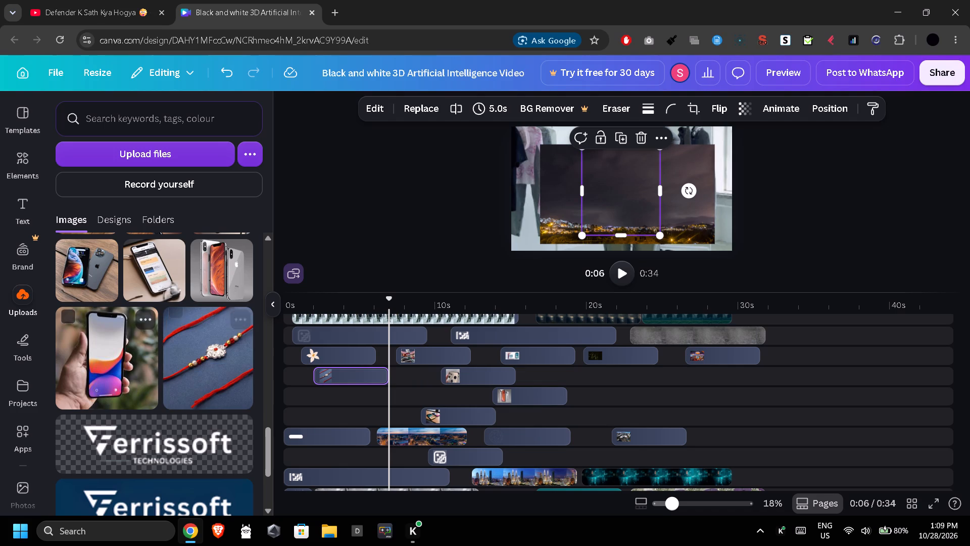
left_click_drag(123, 361, 368, 392)
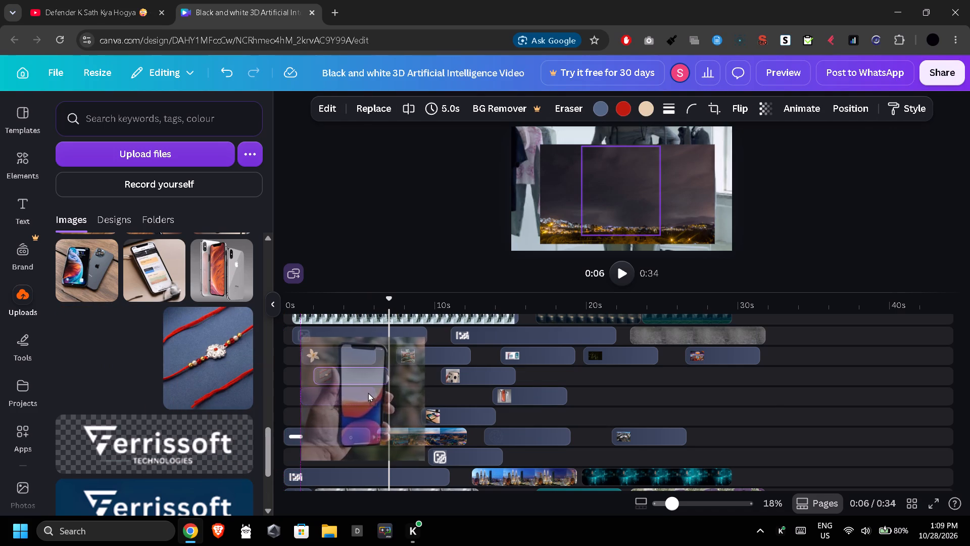
left_click_drag(368, 392, 368, 392)
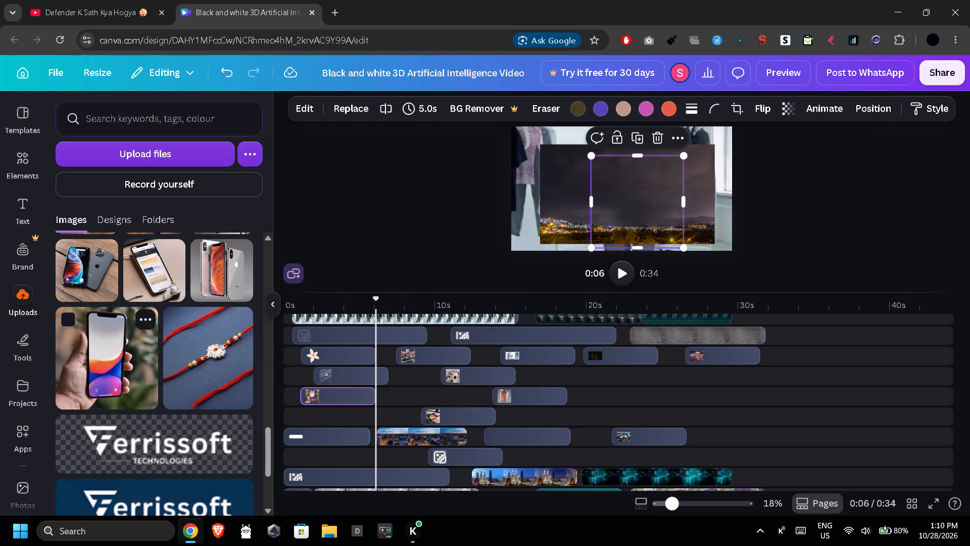
Add the transparent Ferrissoft logo at about 1.5 s on a new track above the coral phone's, and the blue F icon at about 8 s on the coral phone's track.
scroll(147, 388, "down", 3)
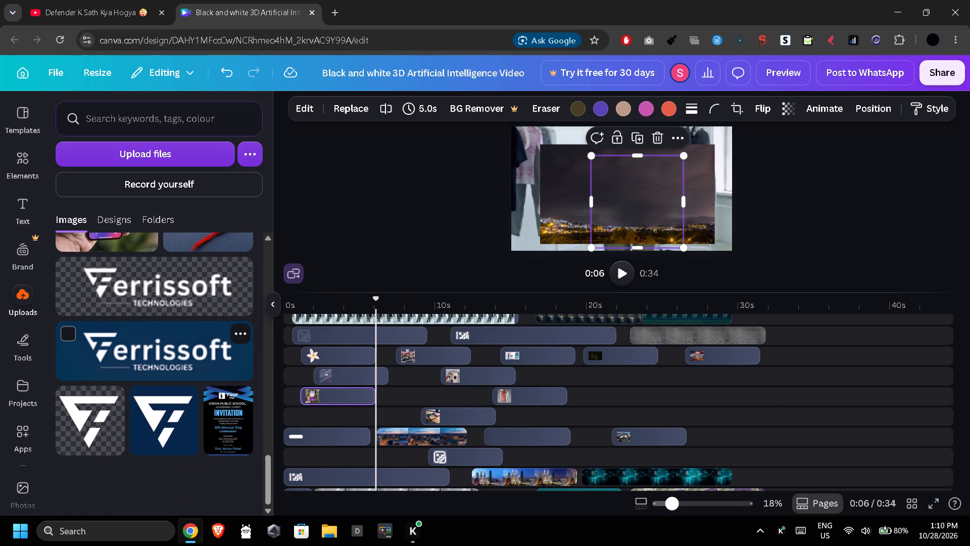
left_click_drag(167, 281, 405, 380)
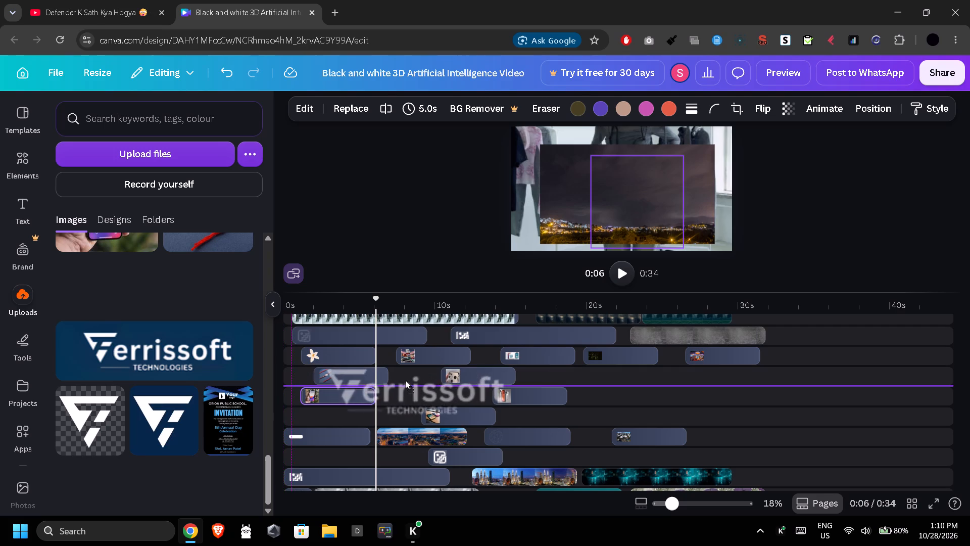
left_click_drag(405, 380, 418, 387)
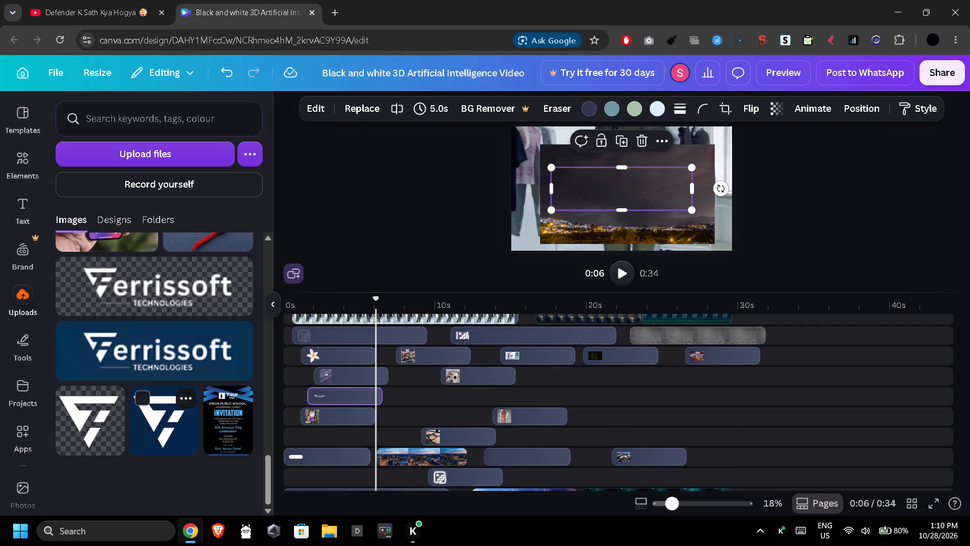
left_click_drag(166, 426, 455, 427)
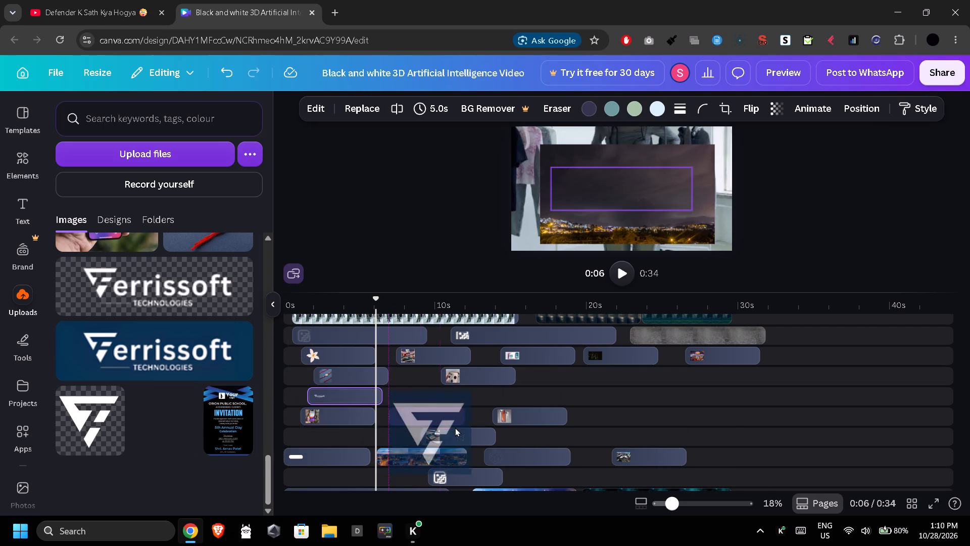
left_click_drag(455, 427, 444, 417)
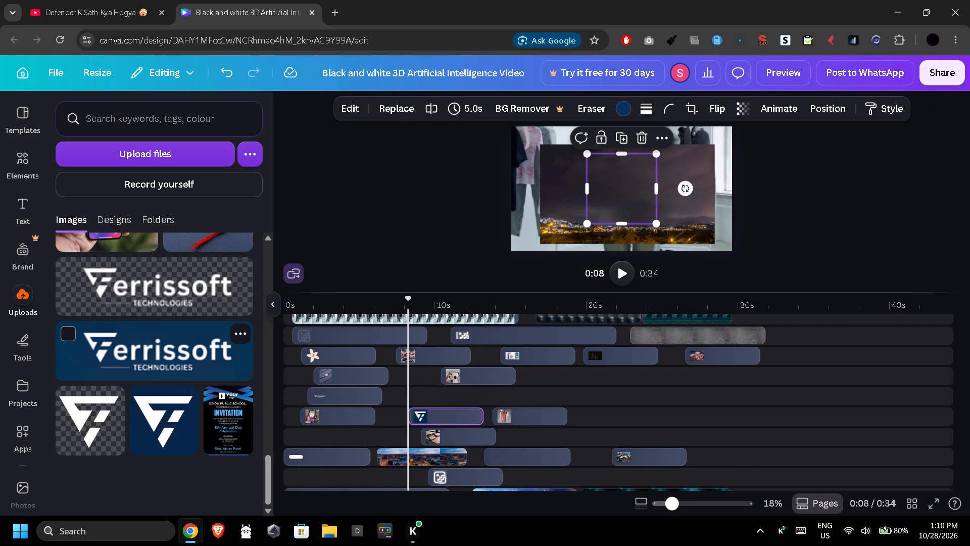
Add the blue Ferrissoft Technologies banner at about 10 s on the transparent logo's track.
left_click_drag(142, 353, 441, 395)
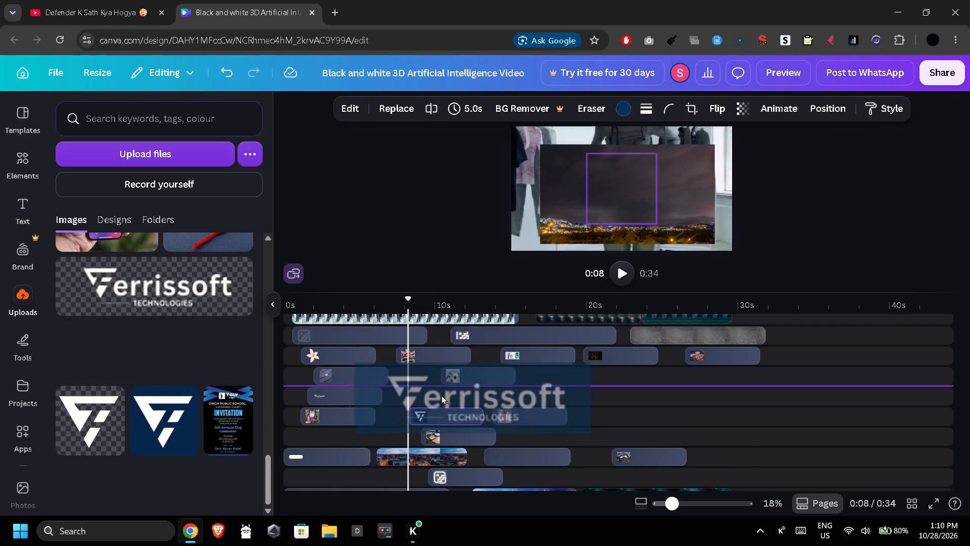
left_click_drag(441, 395, 441, 393)
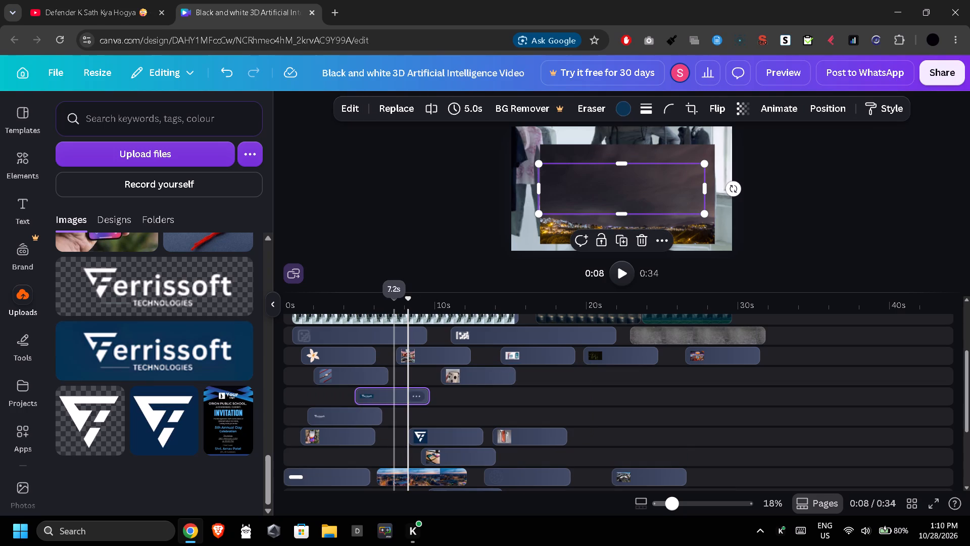
left_click_drag(394, 392, 476, 411)
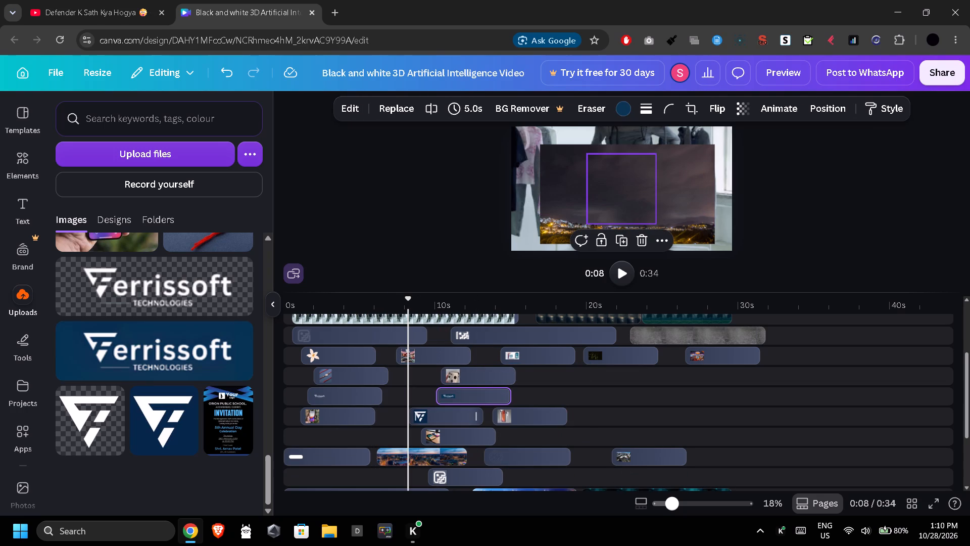
Add the invitation image at about 16.5 s on the Ferrissoft logos' track, and the transparent F icon at about 16 s on the gold phone's track.
left_click_drag(231, 433, 474, 424)
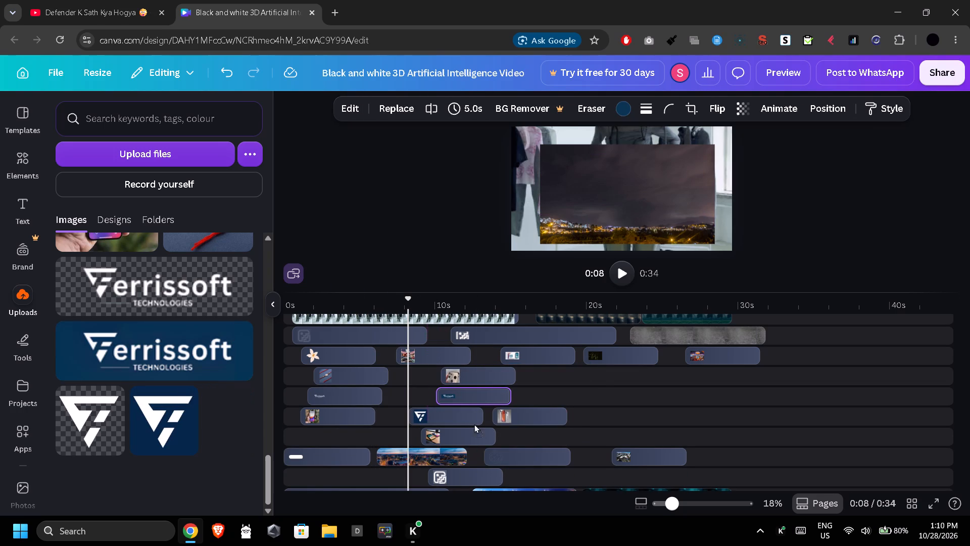
left_click_drag(474, 424, 568, 396)
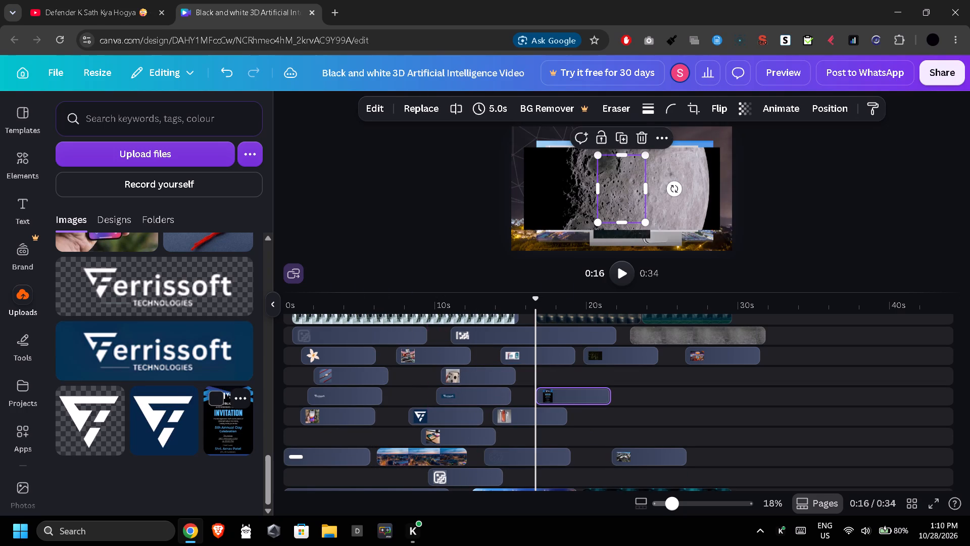
left_click_drag(102, 425, 565, 403)
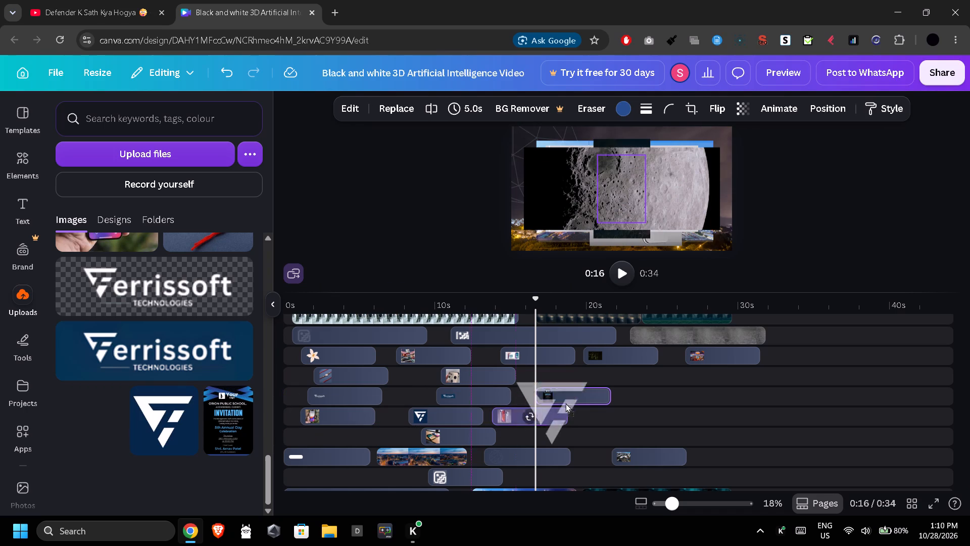
left_click_drag(565, 403, 570, 372)
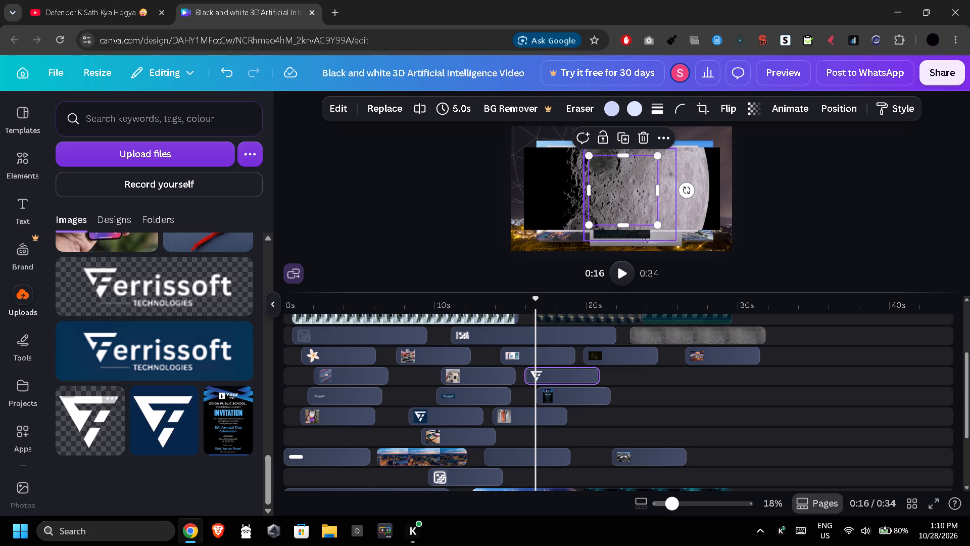
Move the white mannequins clip from its overlay track into the main track, between the night-sky city clip and the stormy sea clip.
scroll(333, 316, "down", 2)
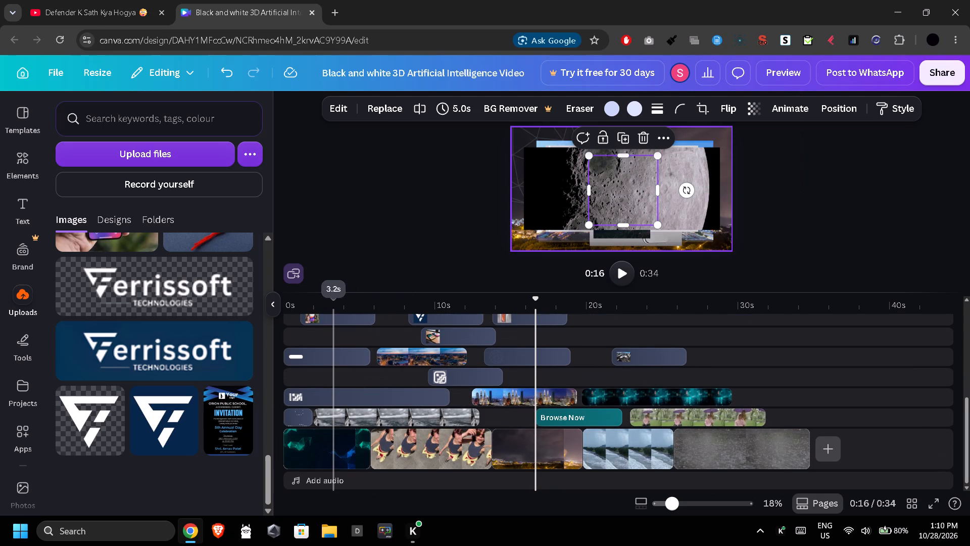
scroll(333, 316, "down", 1)
scroll(333, 316, "up", 2)
scroll(333, 316, "down", 3)
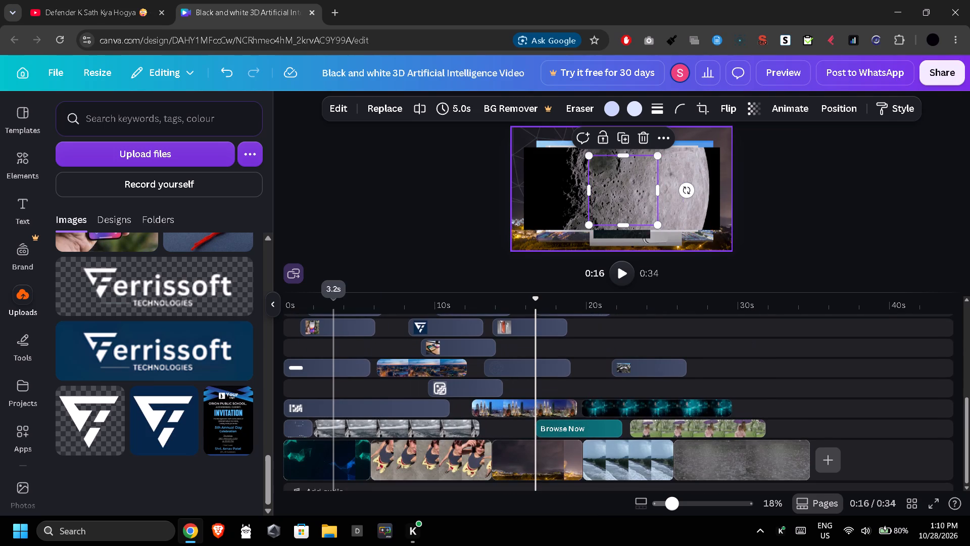
scroll(333, 316, "down", 1)
scroll(333, 316, "up", 2)
scroll(333, 316, "down", 1)
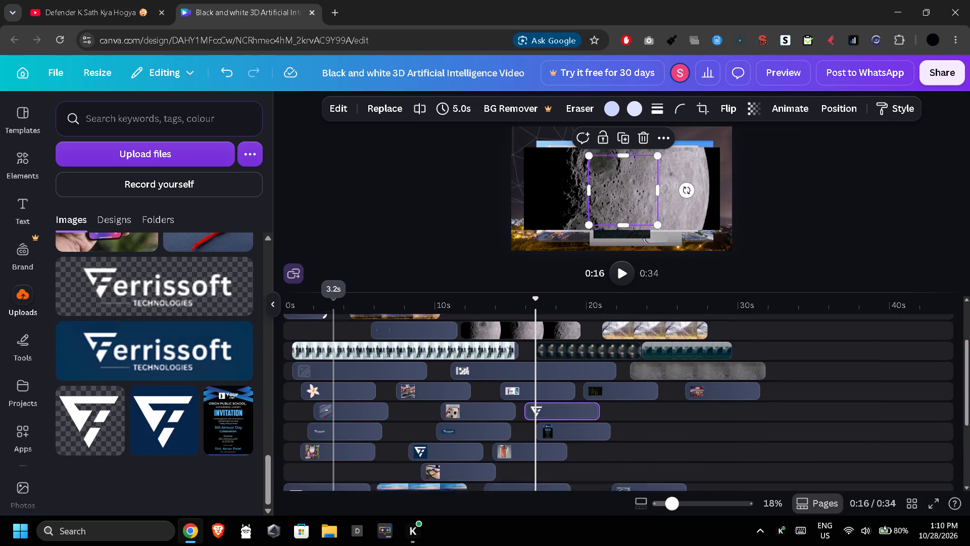
scroll(333, 316, "down", 1)
scroll(333, 316, "up", 2)
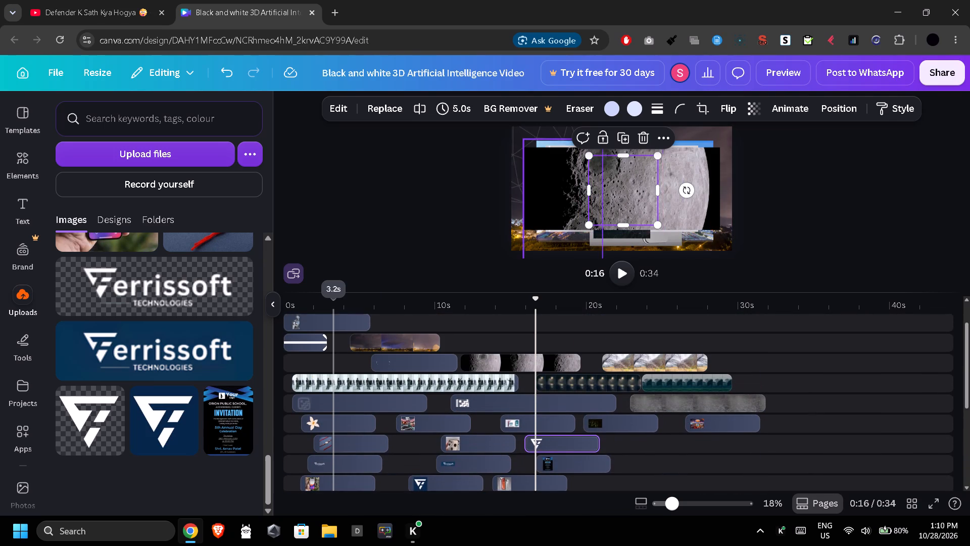
left_click_drag(387, 382, 599, 428)
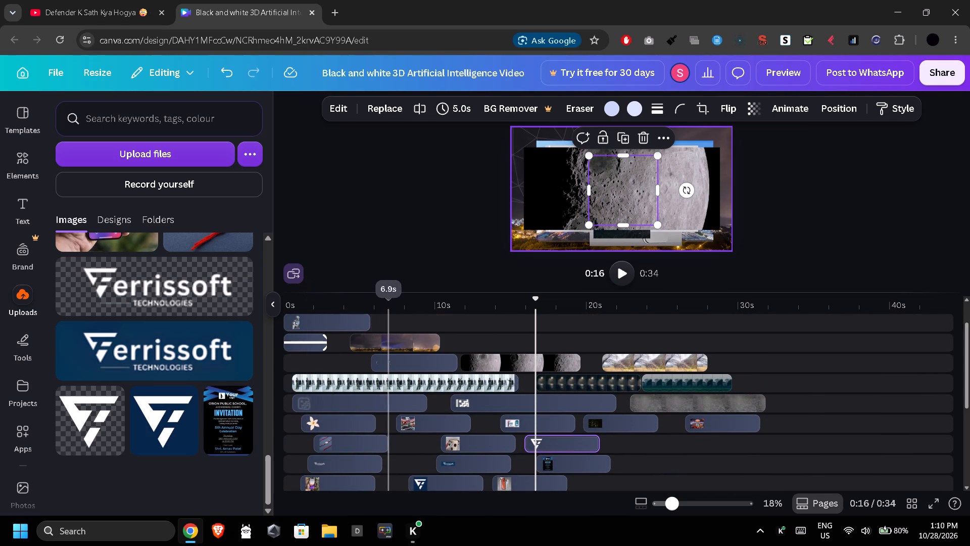
left_click_drag(599, 428, 581, 485)
left_click_drag(581, 485, 546, 470)
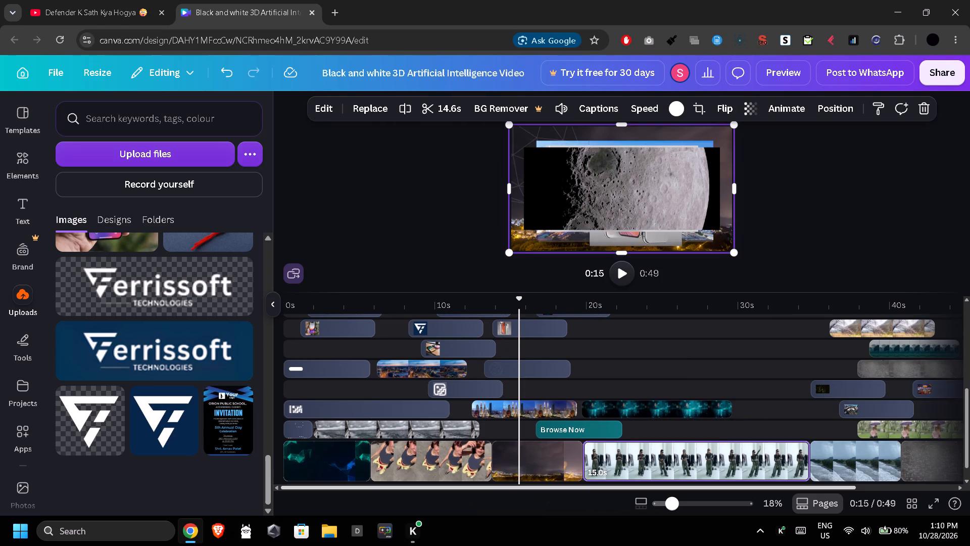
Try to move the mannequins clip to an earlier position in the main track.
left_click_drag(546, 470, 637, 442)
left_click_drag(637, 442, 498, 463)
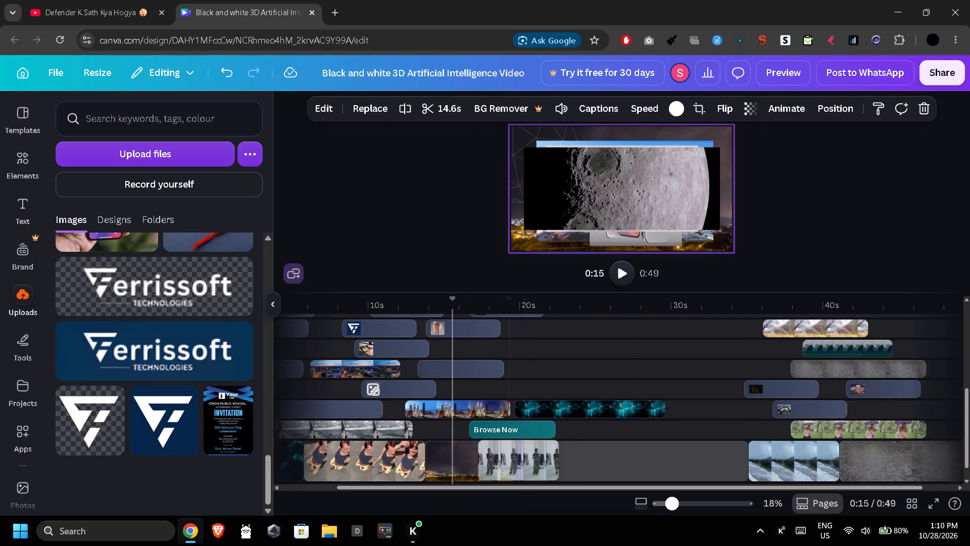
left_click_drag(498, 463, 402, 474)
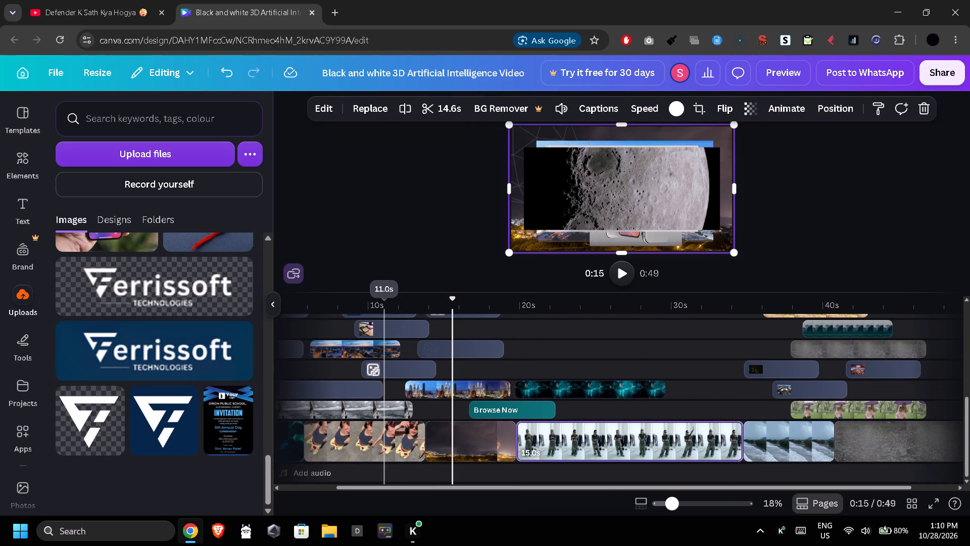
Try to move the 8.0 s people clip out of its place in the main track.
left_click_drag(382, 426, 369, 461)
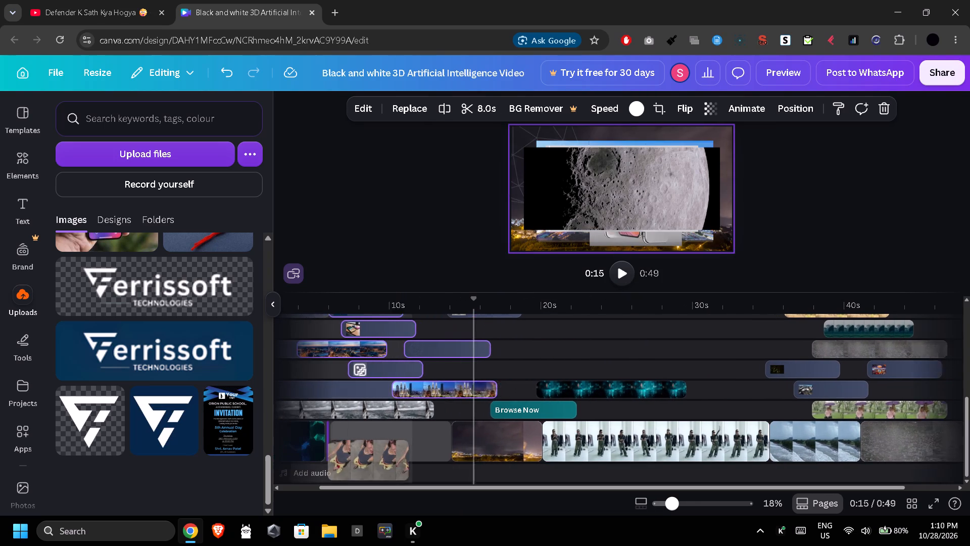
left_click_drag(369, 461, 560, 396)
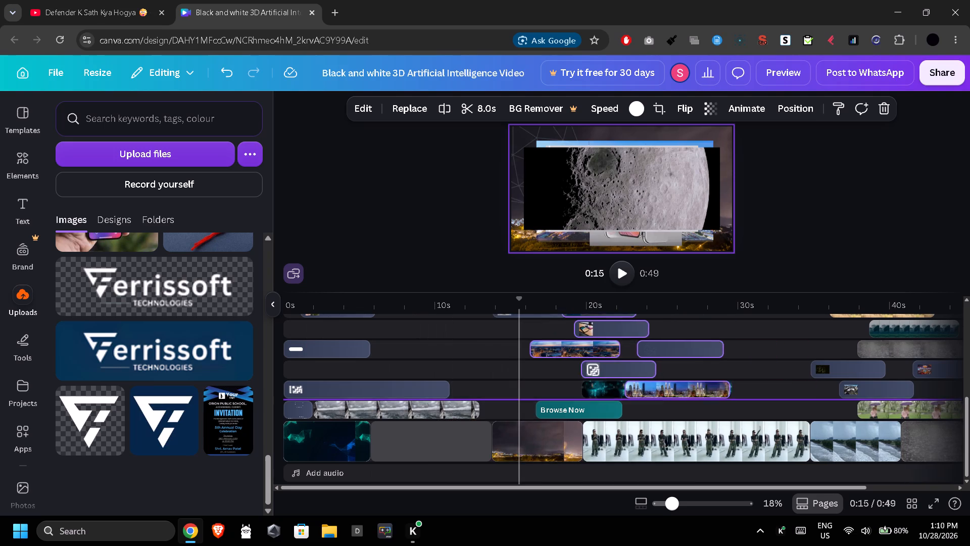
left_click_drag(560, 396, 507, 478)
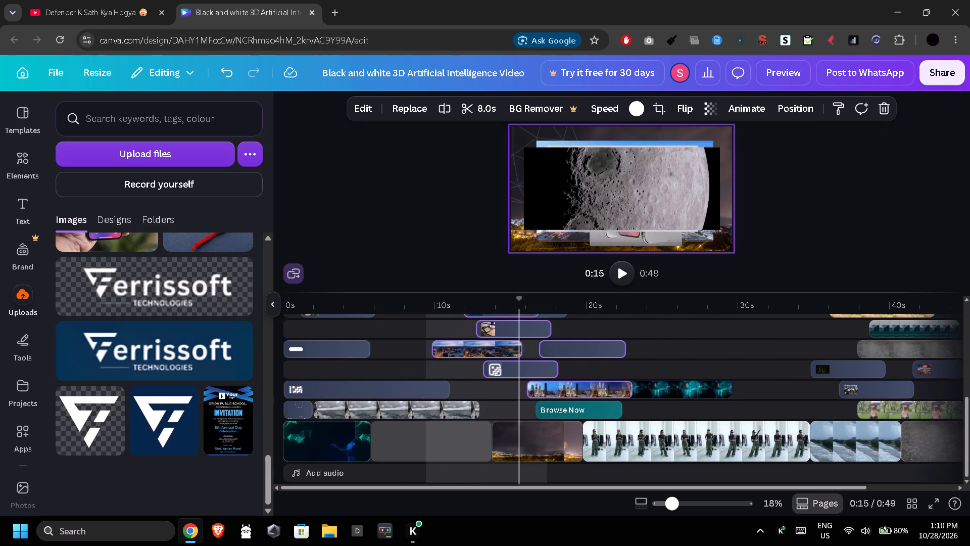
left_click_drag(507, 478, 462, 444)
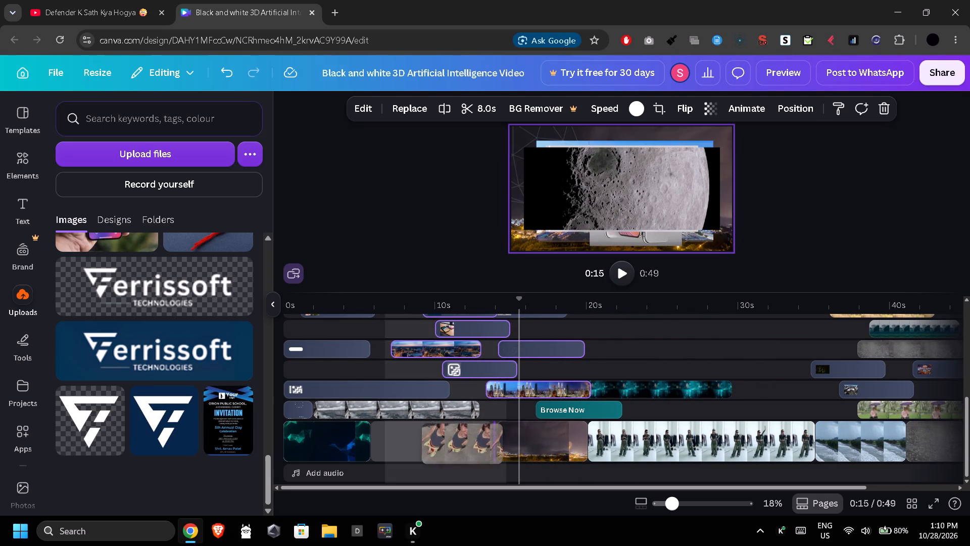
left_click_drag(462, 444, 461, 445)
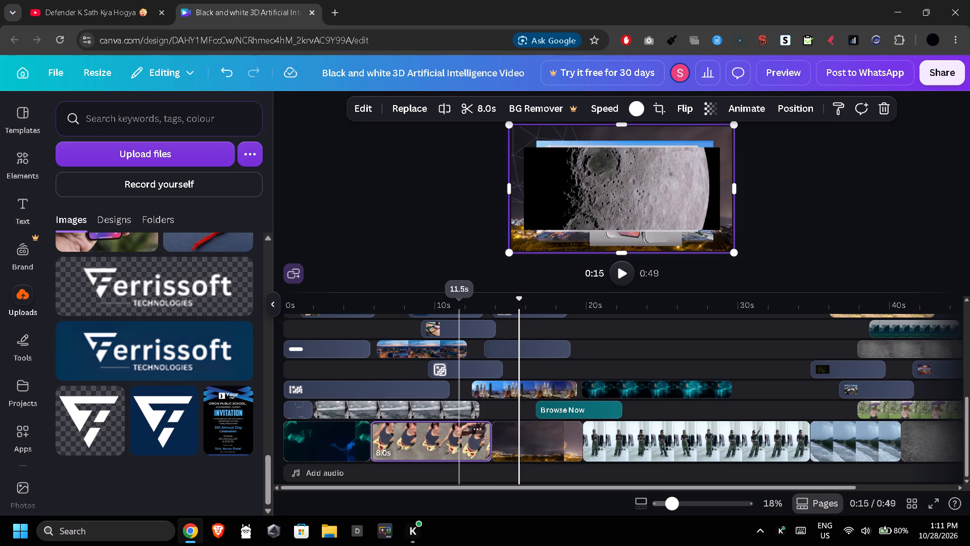
Move the 8.0 s people clip from the main track to about 7.5 s on a new track above the Browse Now track.
left_click_drag(451, 448, 481, 394)
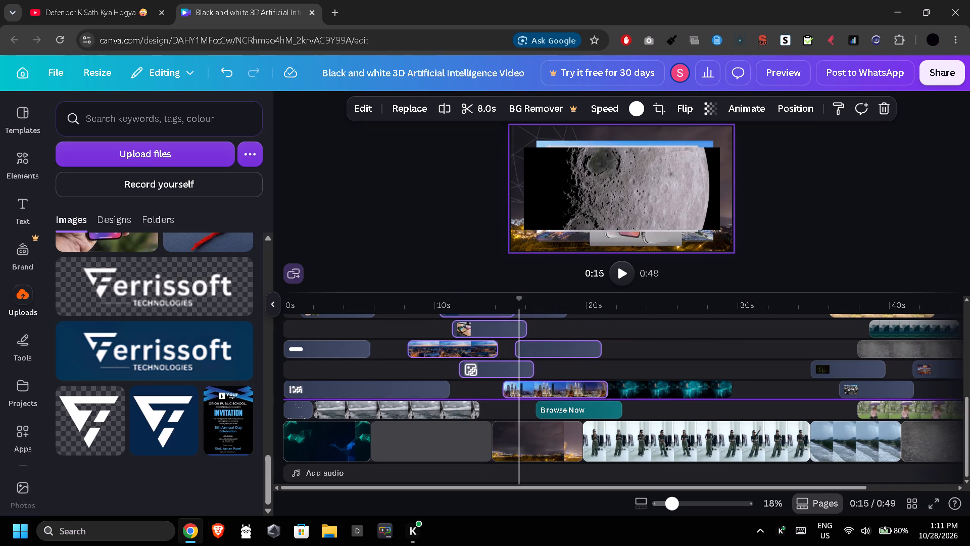
left_click_drag(481, 394, 478, 398)
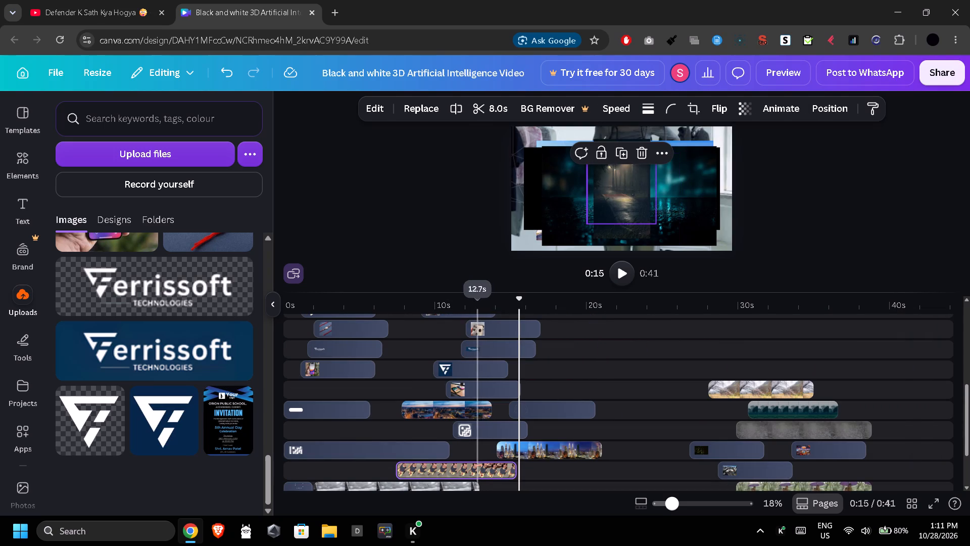
Shift the blue F icon to about 7.5 s, and move the blue Ferrissoft banner to about 14.5 s on the same track.
left_click_drag(471, 367, 433, 360)
left_click_drag(496, 361, 501, 359)
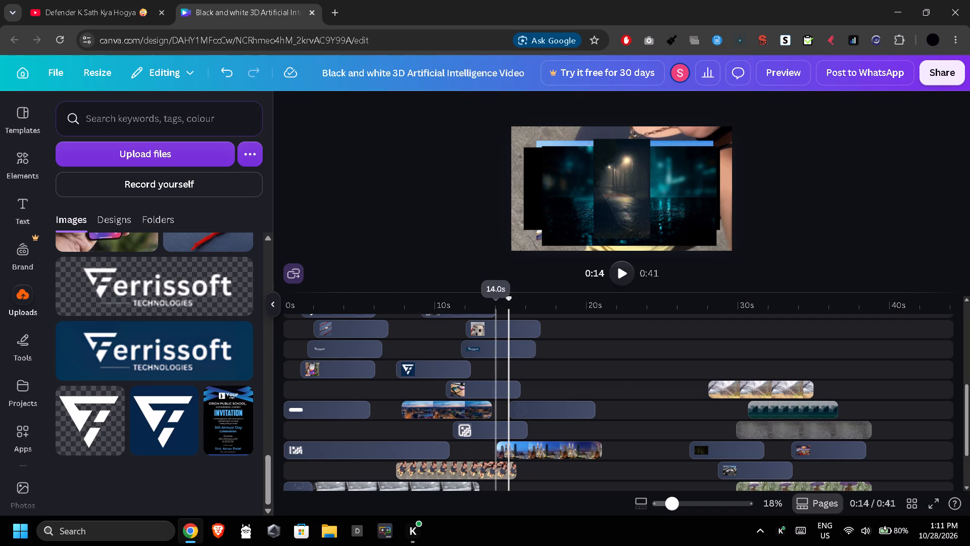
left_click_drag(501, 359, 496, 355)
left_click_drag(496, 355, 536, 380)
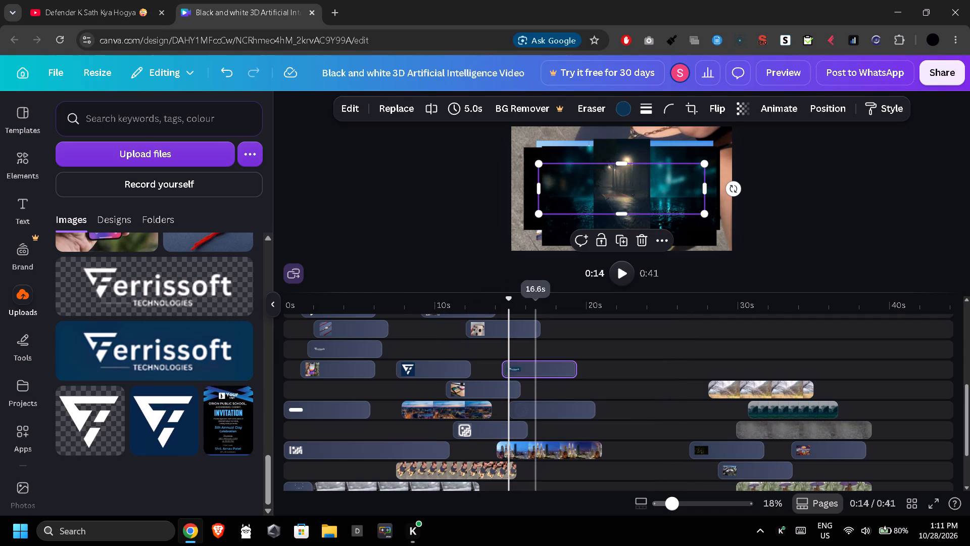
Move the gold phone image to about 16.5 s on the desk phones image's track.
left_click_drag(500, 333, 570, 396)
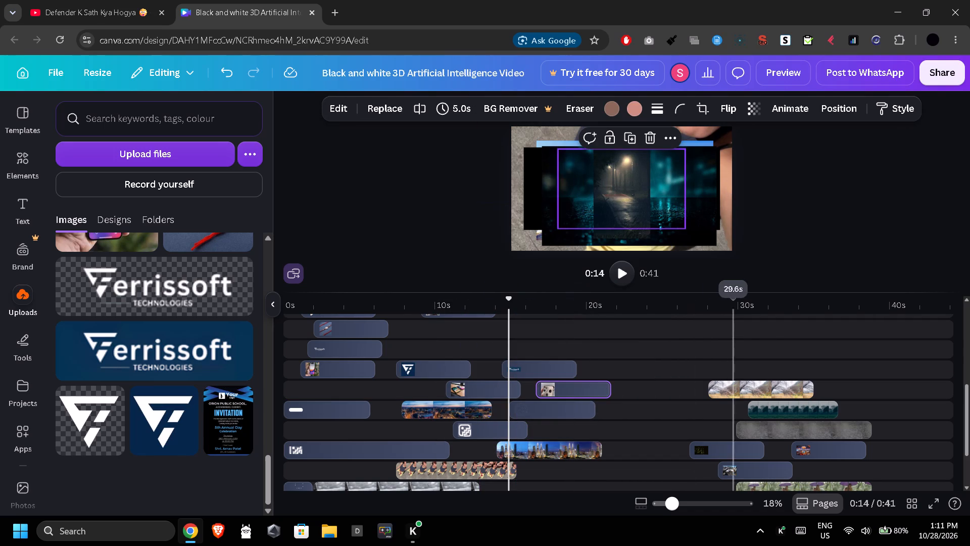
Move the grey texture clip to about 19 s and the cherry blossom clip to about 23 s, each on its own track.
left_click_drag(765, 430, 598, 440)
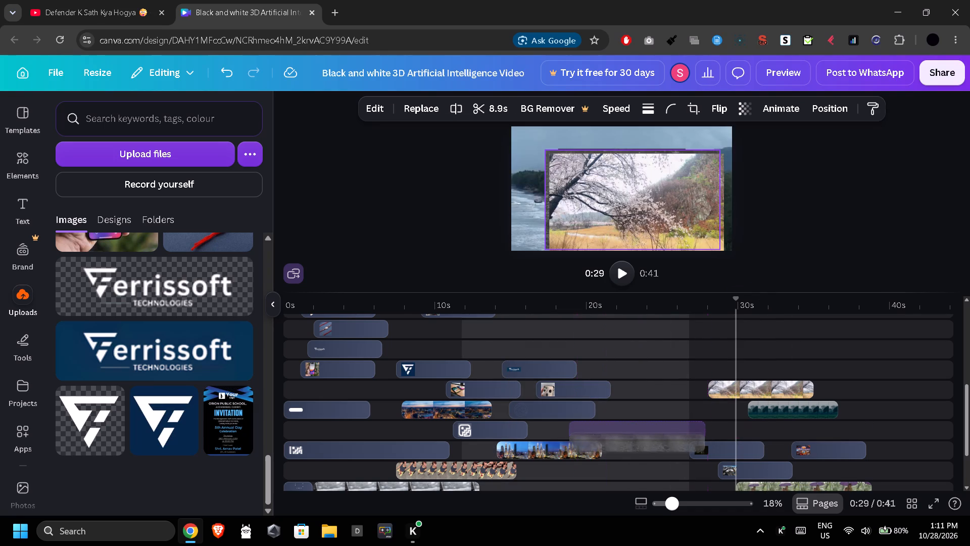
left_click_drag(598, 440, 596, 422)
left_click_drag(733, 387, 670, 386)
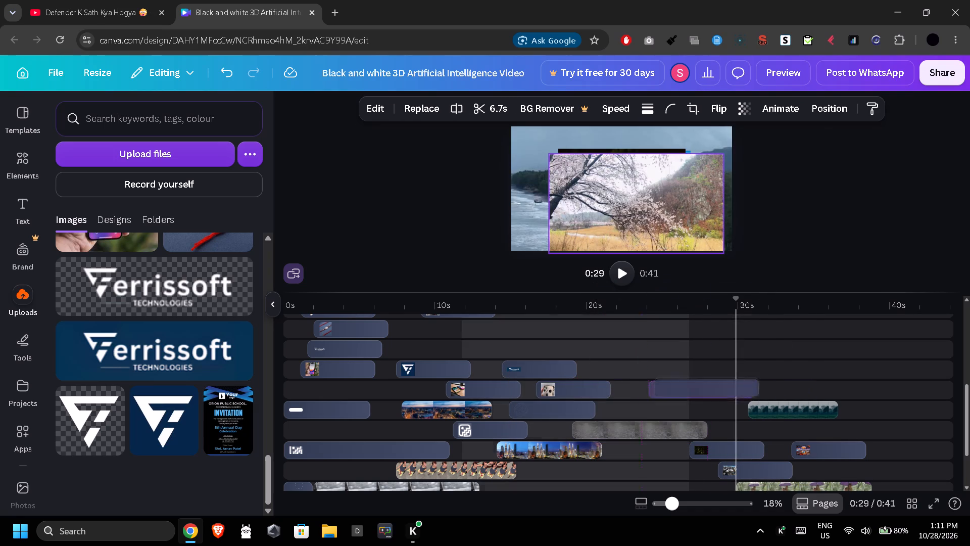
left_click_drag(670, 386, 656, 393)
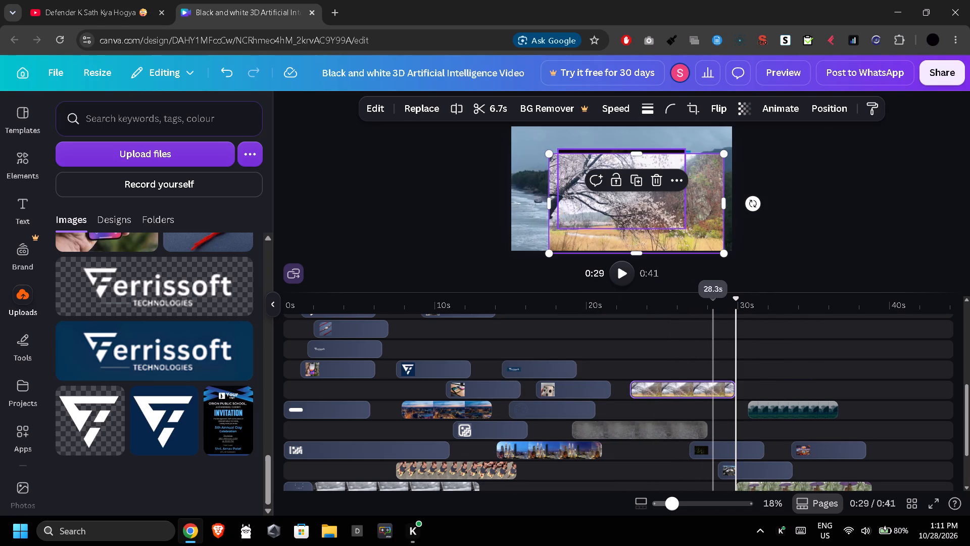
Move the dark 5.0 s image from about 27 s to about 19 s on the track directly above the main track.
left_click_drag(716, 448, 646, 469)
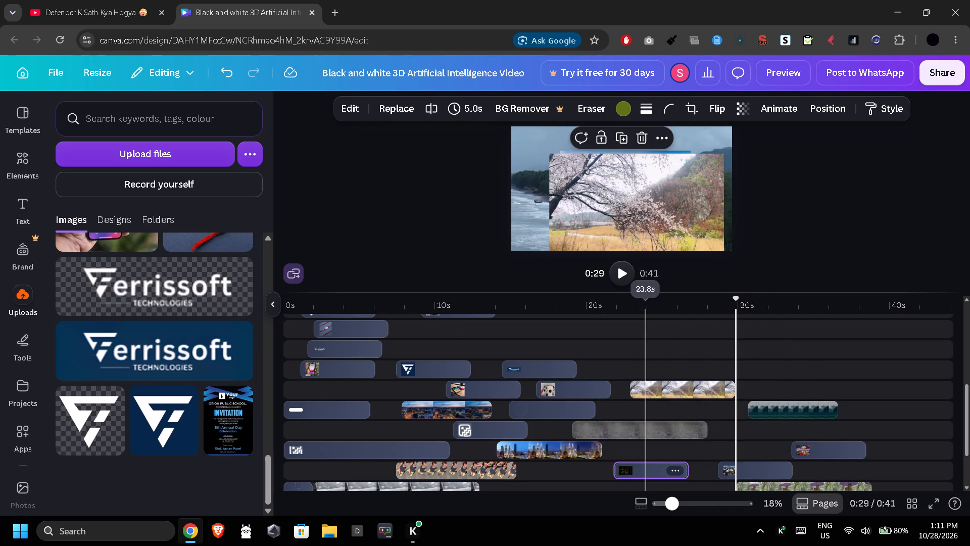
left_click_drag(646, 469, 591, 471)
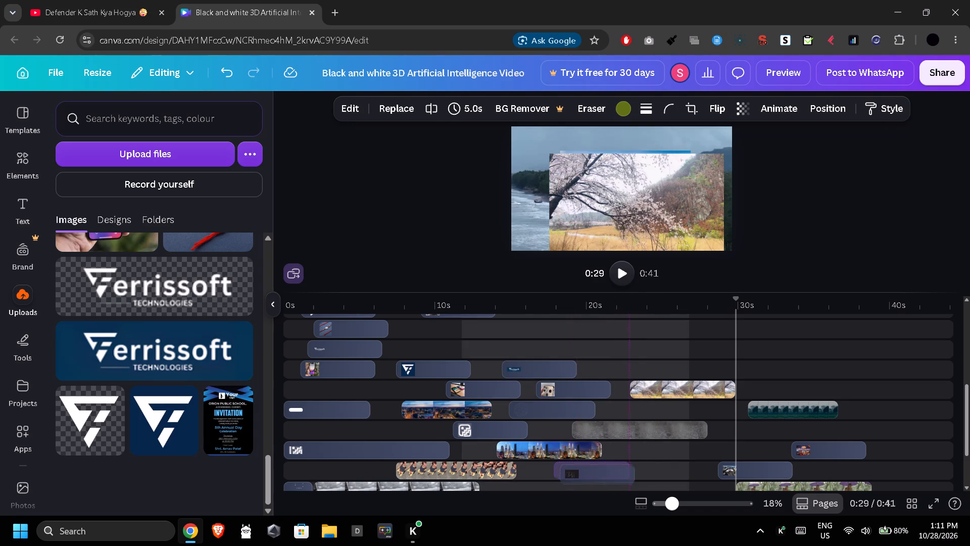
left_click_drag(591, 471, 590, 471)
left_click_drag(590, 471, 665, 471)
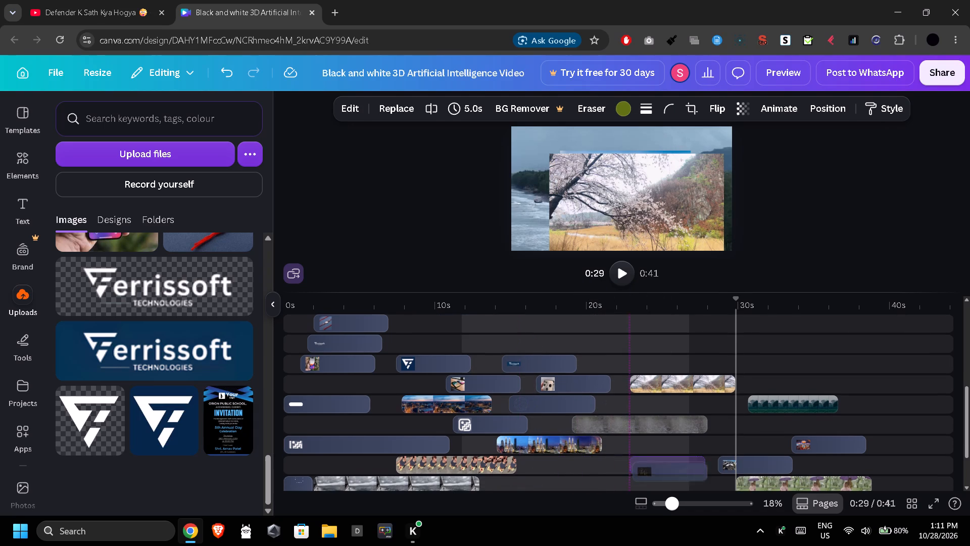
left_click_drag(665, 471, 457, 502)
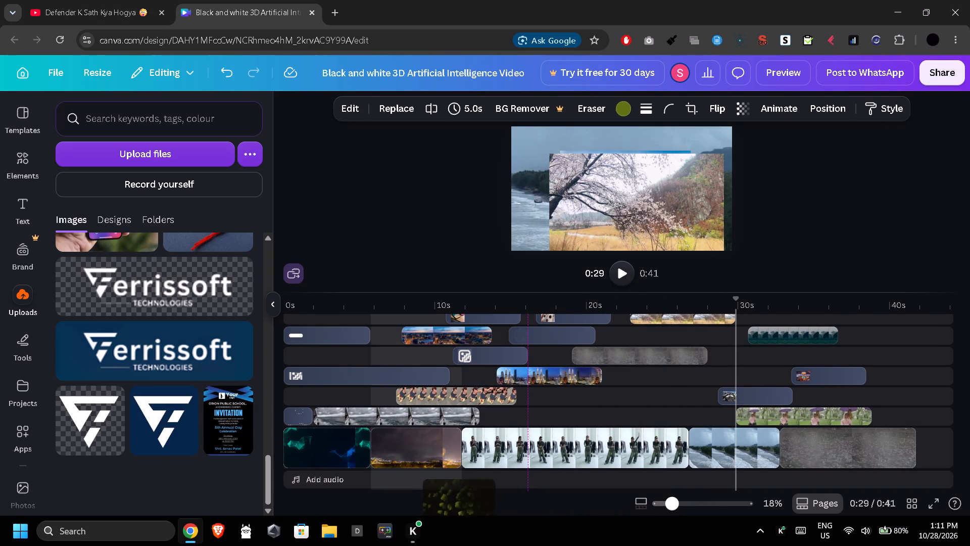
left_click_drag(457, 502, 647, 495)
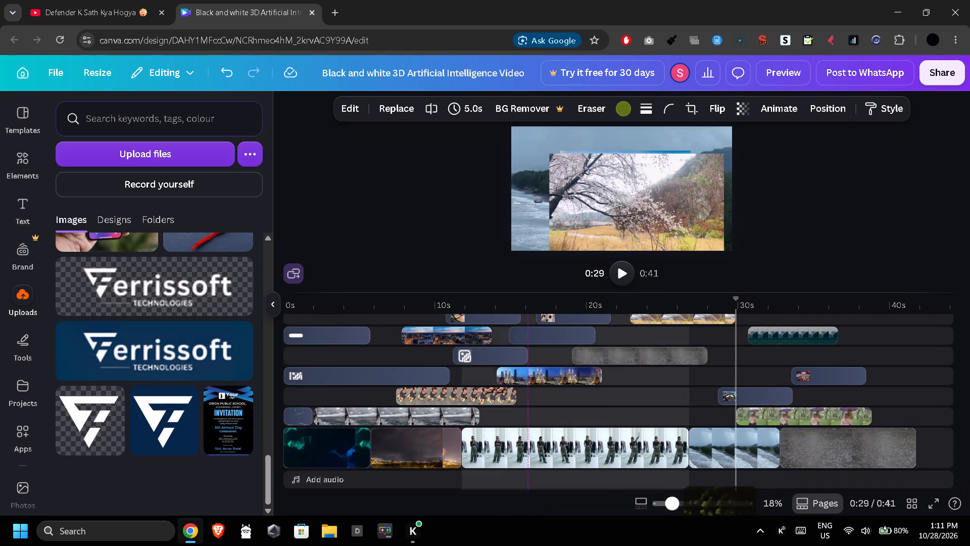
left_click_drag(647, 495, 604, 496)
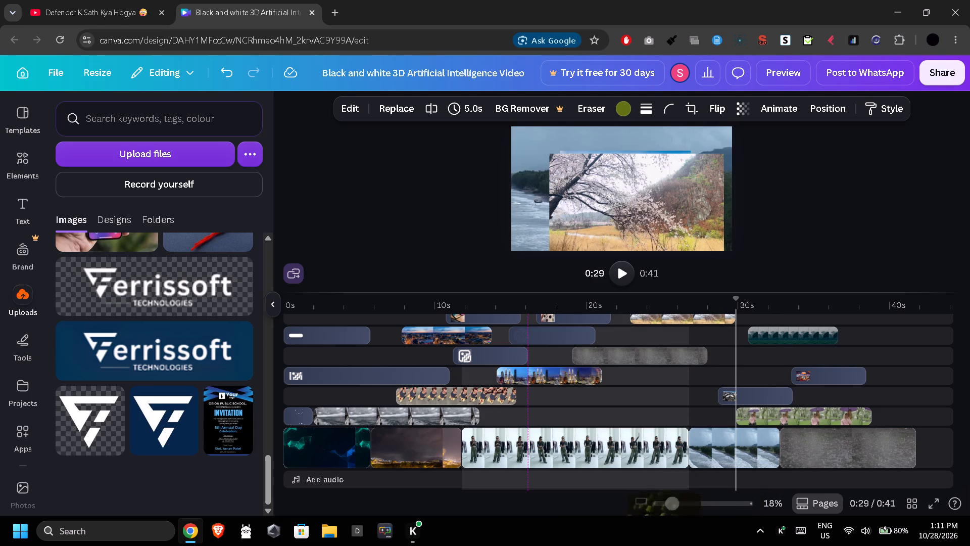
left_click_drag(604, 496, 433, 437)
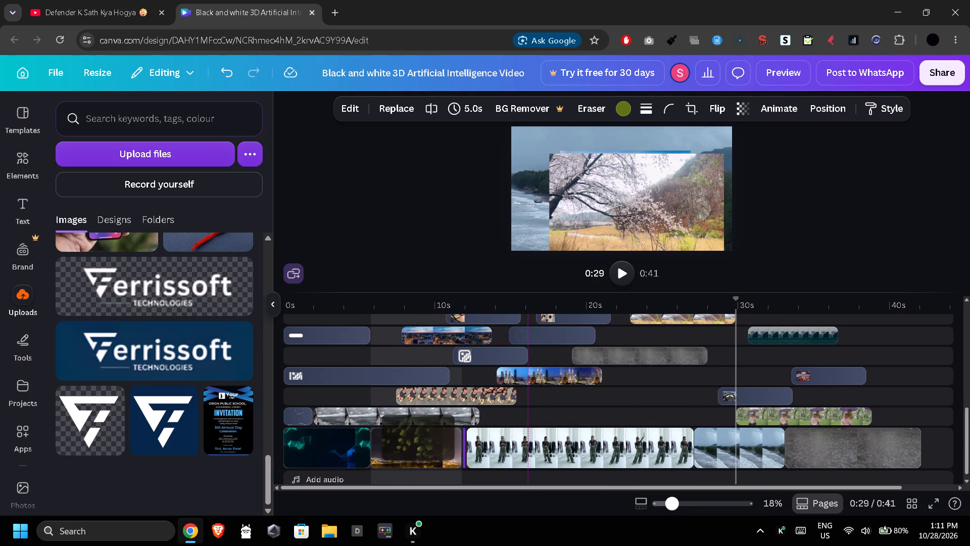
left_click_drag(433, 437, 642, 368)
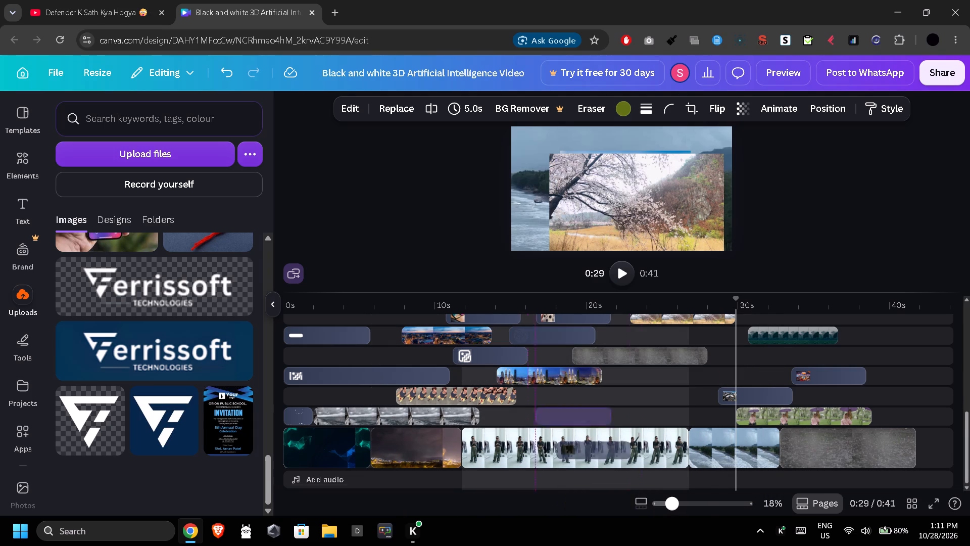
left_click_drag(642, 368, 604, 406)
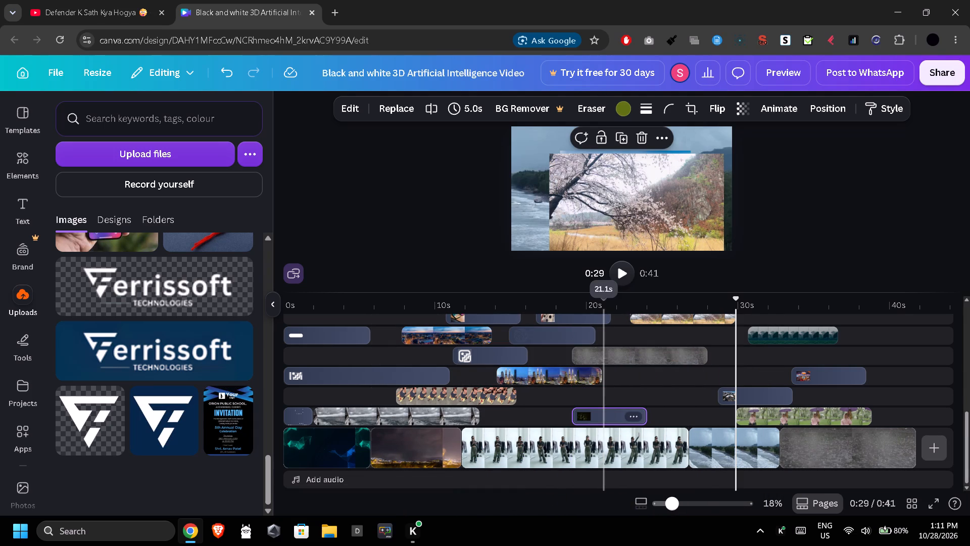
Shift the 6.6 s city skyline clip slightly earlier on its own track, starting at about 13.5 s.
left_click_drag(545, 374, 576, 374)
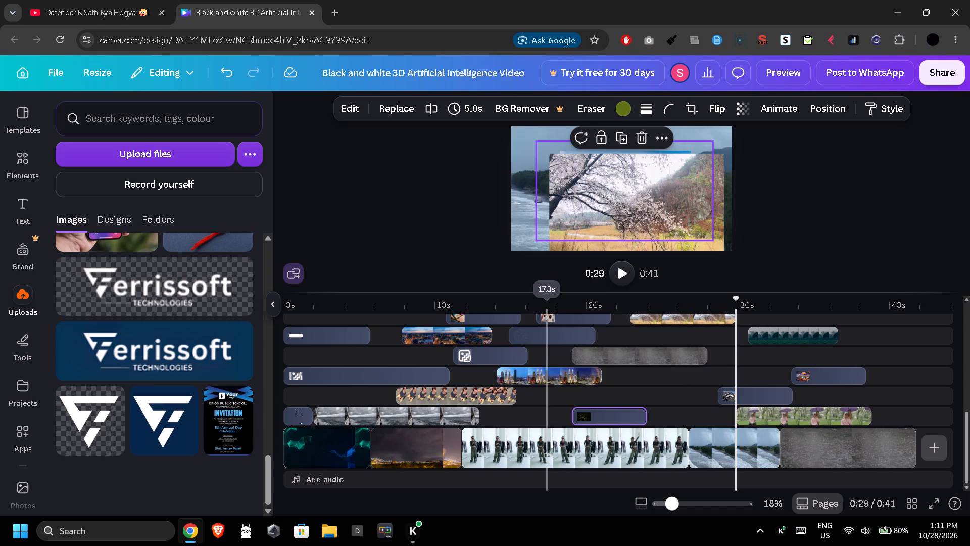
left_click_drag(576, 374, 557, 379)
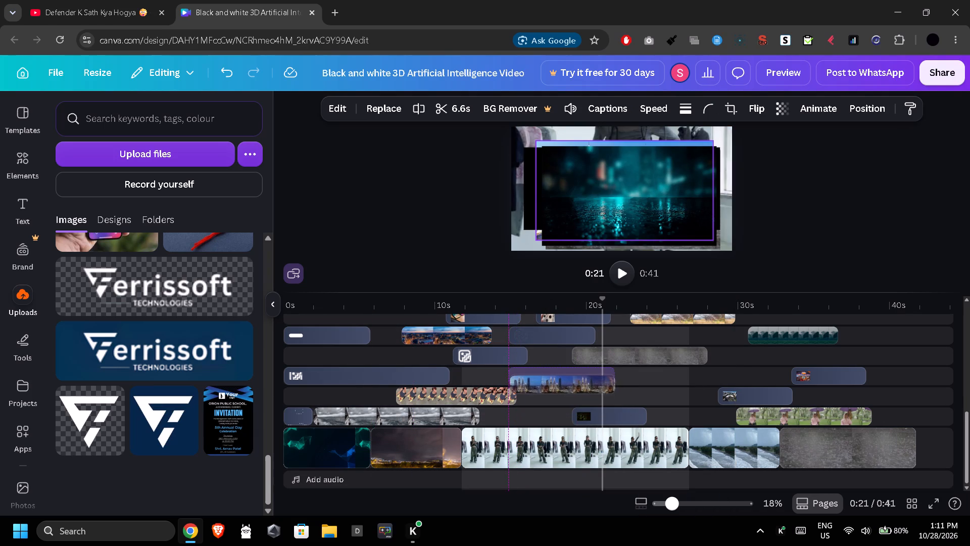
left_click_drag(557, 379, 558, 379)
left_click_drag(558, 379, 390, 361)
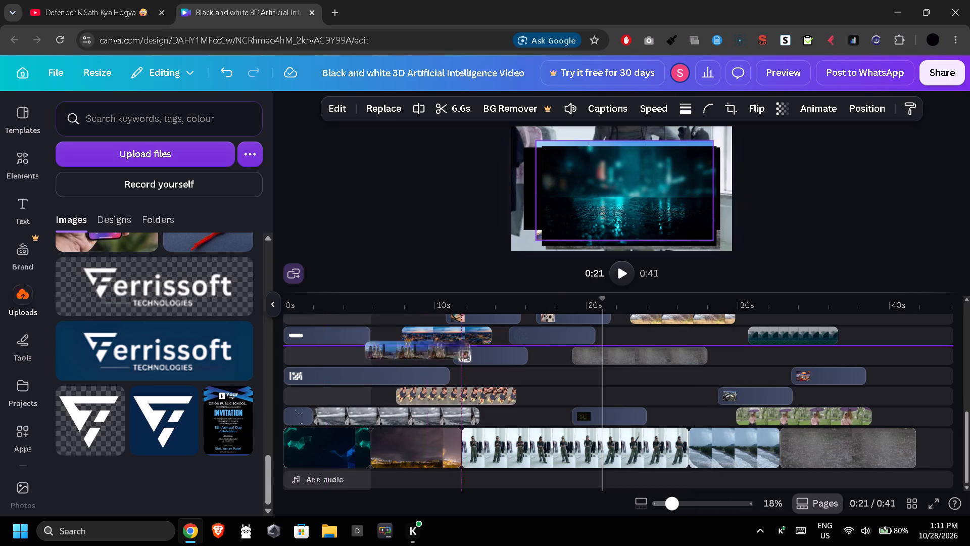
left_click_drag(390, 361, 540, 384)
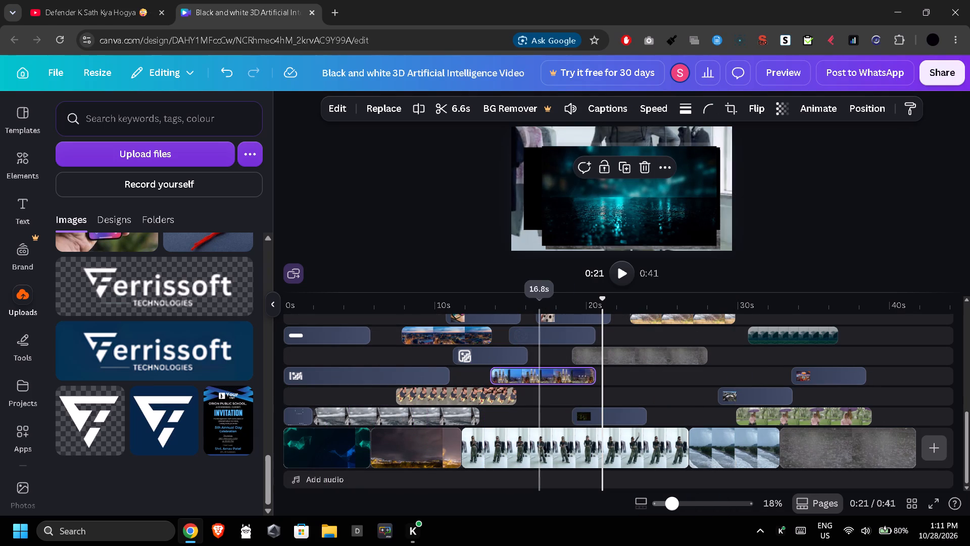
Move the 8.9 s grey texture clip onto the city skyline clip's track, starting at about 21 s.
left_click_drag(644, 355, 679, 353)
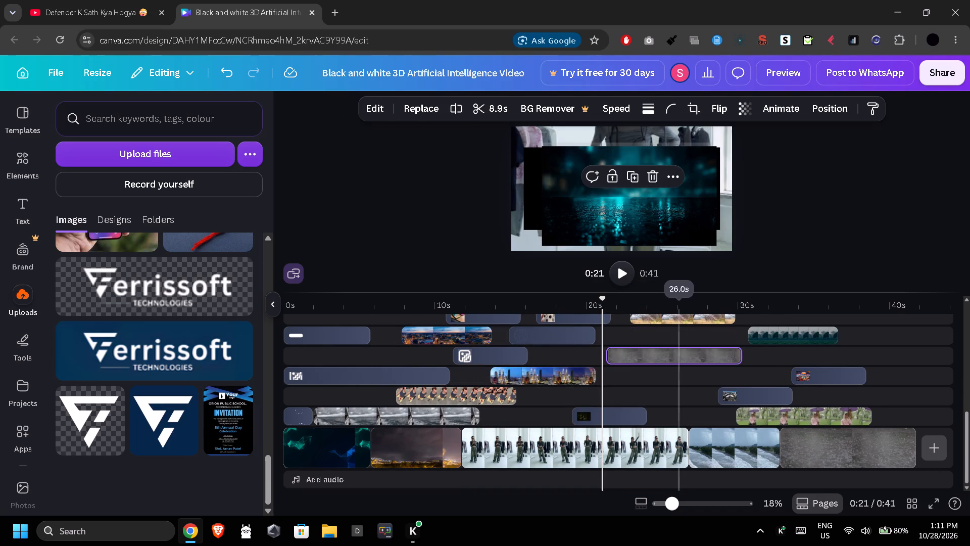
left_click(679, 353)
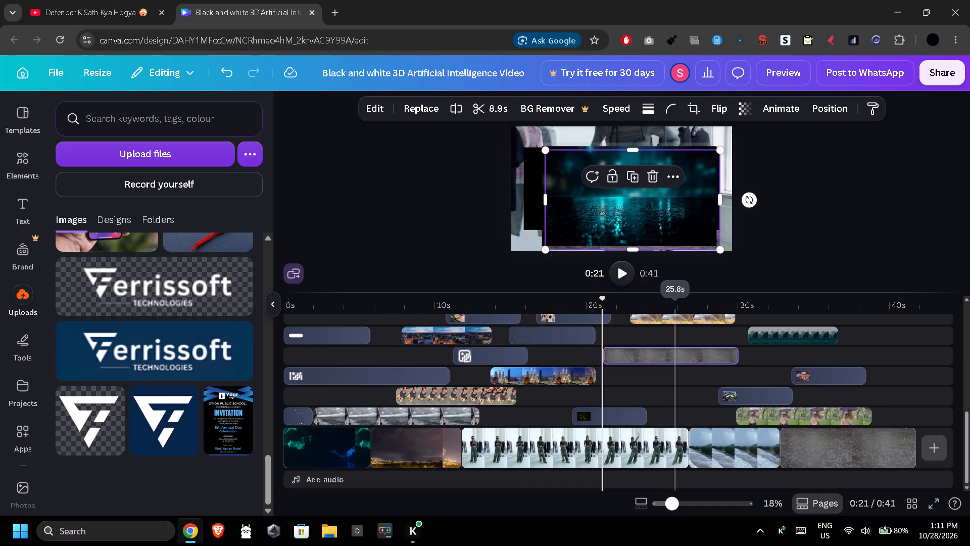
left_click_drag(675, 351, 698, 374)
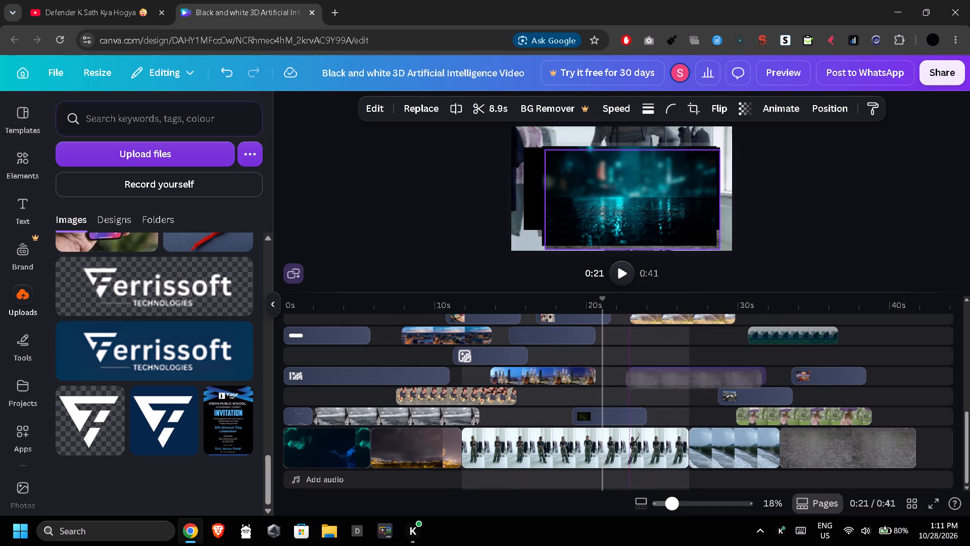
left_click_drag(698, 374, 685, 359)
left_click_drag(685, 359, 661, 369)
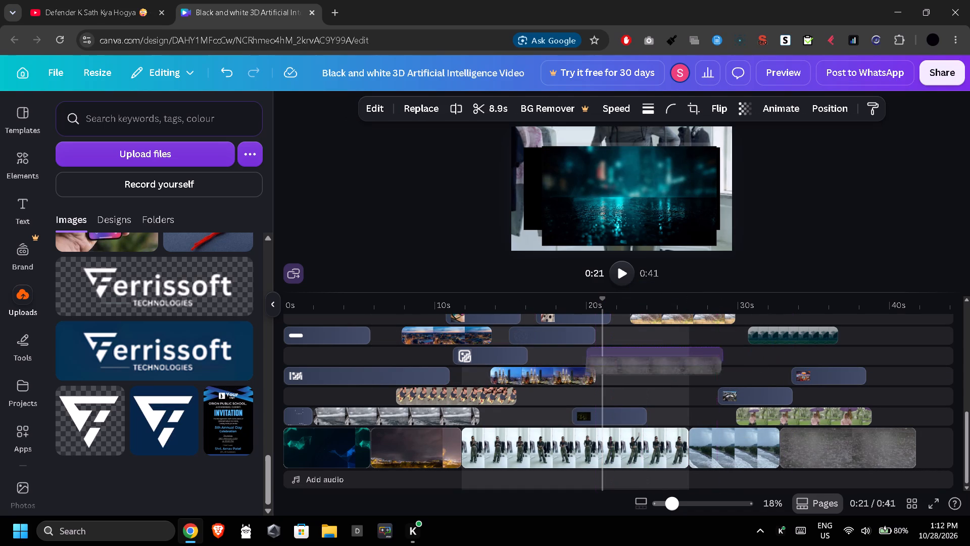
left_click_drag(661, 369, 680, 378)
left_click(680, 378)
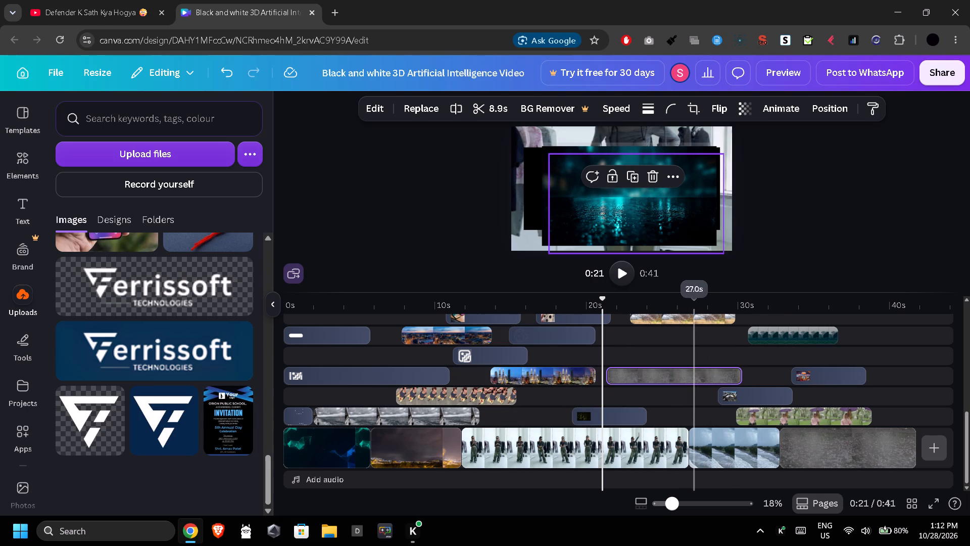
Move the cherry blossom clip to about 25 s on the track directly above the grey texture clip.
left_click_drag(693, 320, 697, 362)
left_click_drag(697, 362, 730, 349)
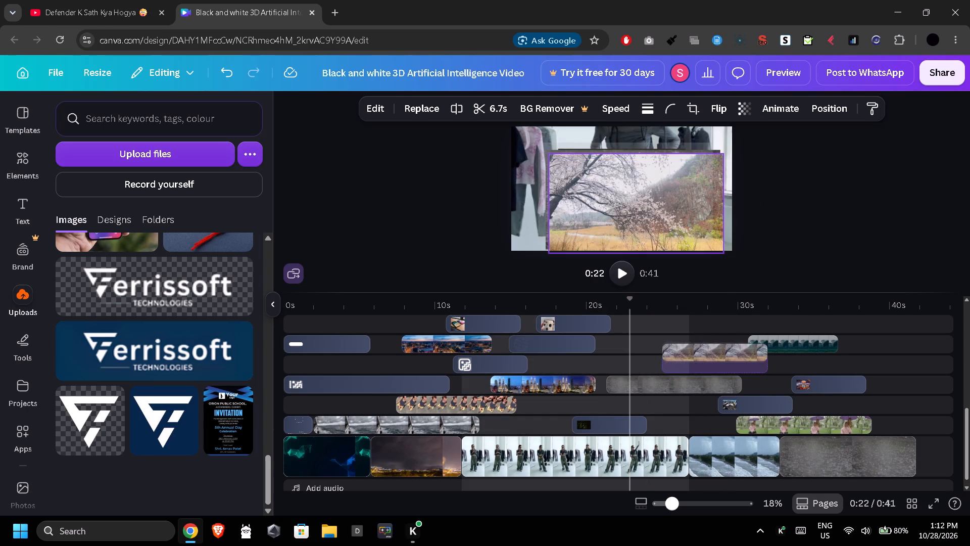
left_click_drag(730, 349, 730, 354)
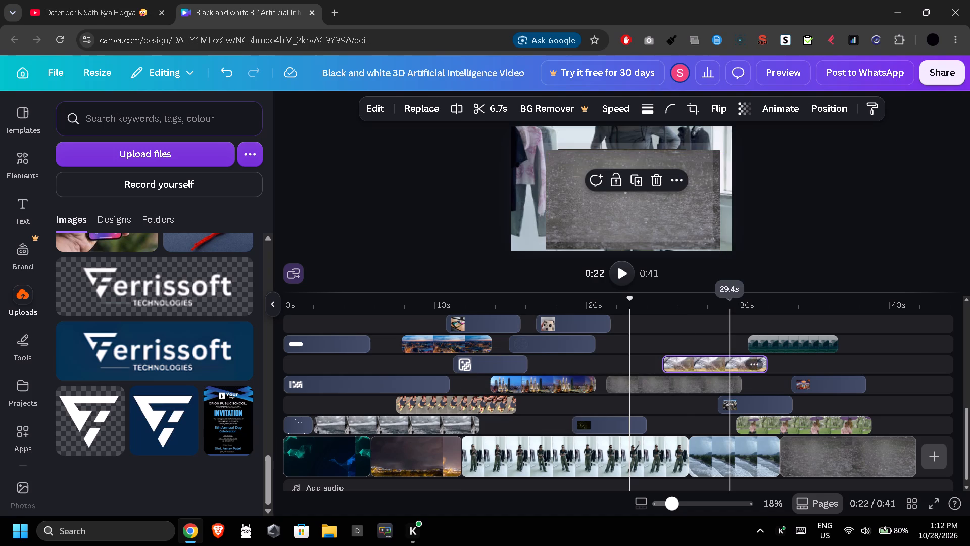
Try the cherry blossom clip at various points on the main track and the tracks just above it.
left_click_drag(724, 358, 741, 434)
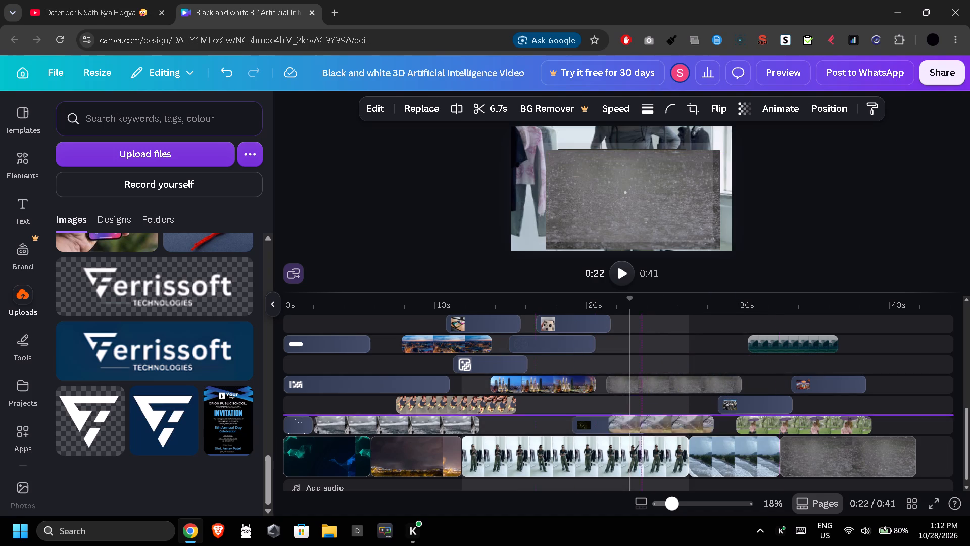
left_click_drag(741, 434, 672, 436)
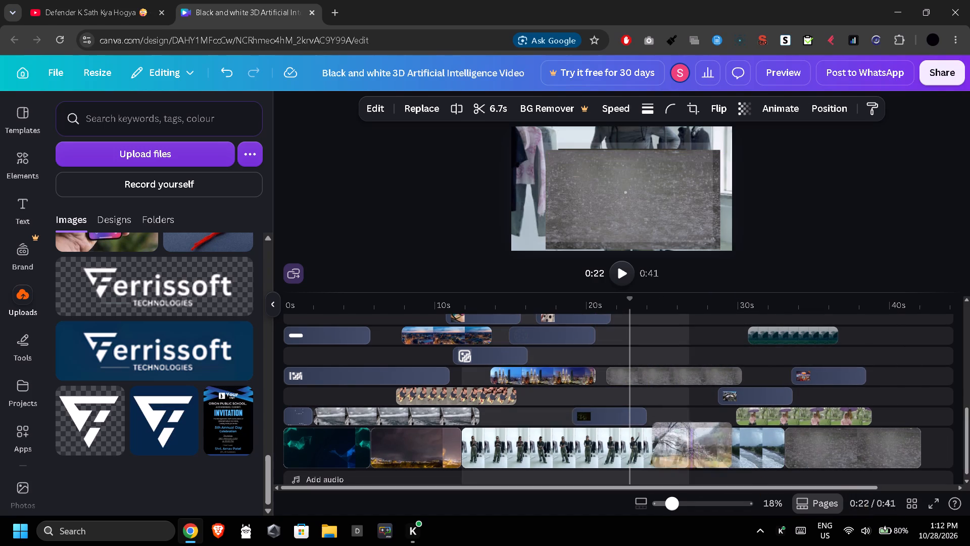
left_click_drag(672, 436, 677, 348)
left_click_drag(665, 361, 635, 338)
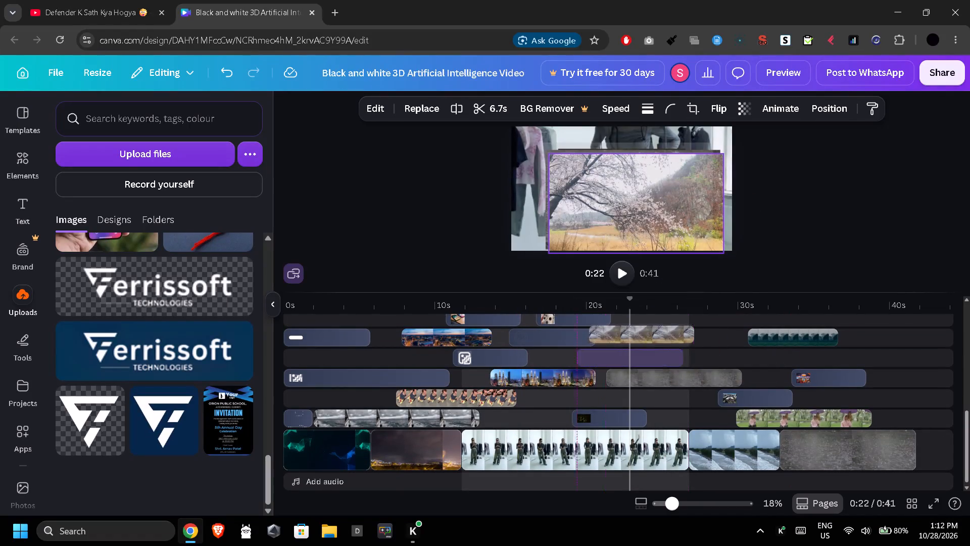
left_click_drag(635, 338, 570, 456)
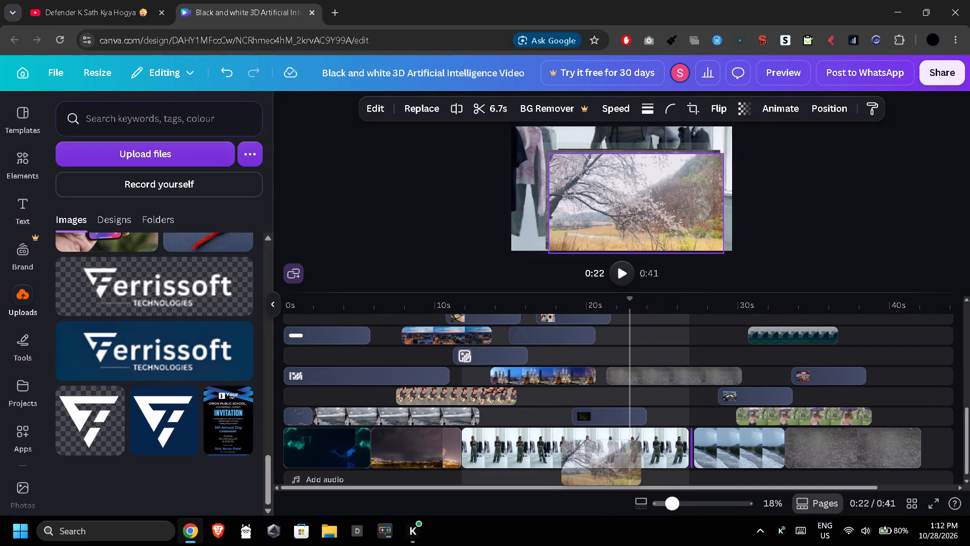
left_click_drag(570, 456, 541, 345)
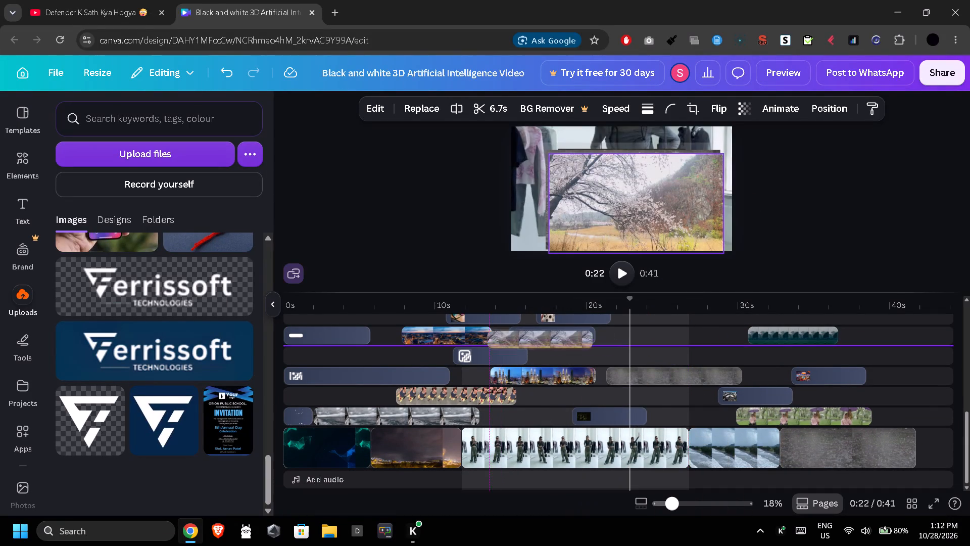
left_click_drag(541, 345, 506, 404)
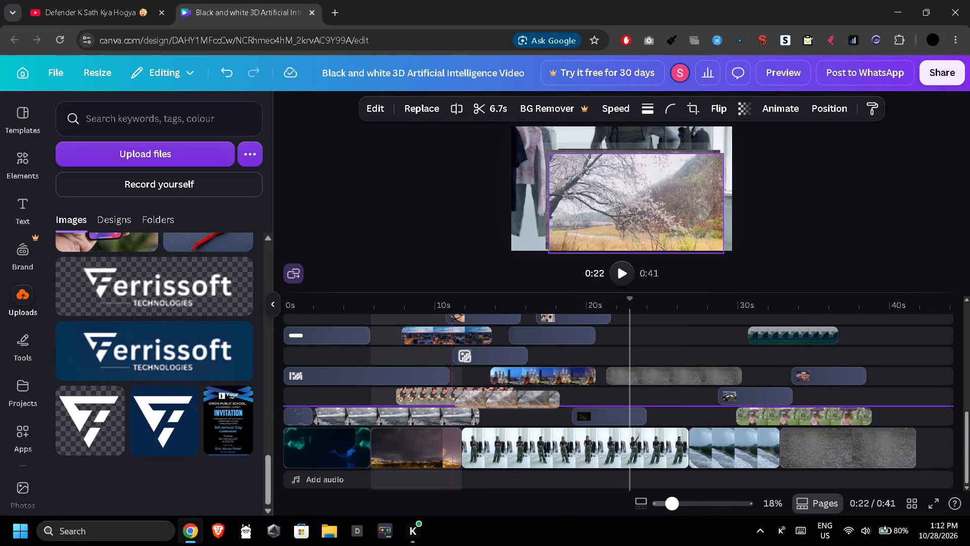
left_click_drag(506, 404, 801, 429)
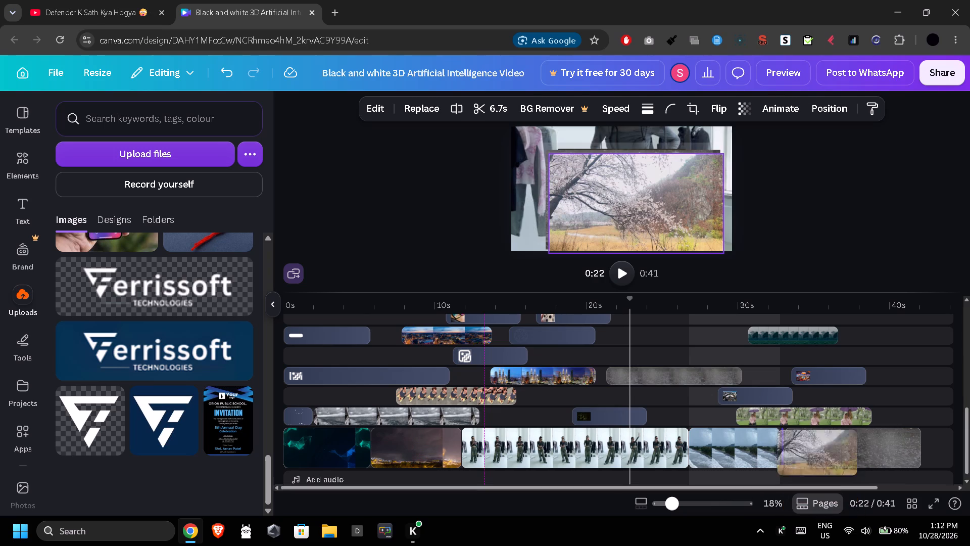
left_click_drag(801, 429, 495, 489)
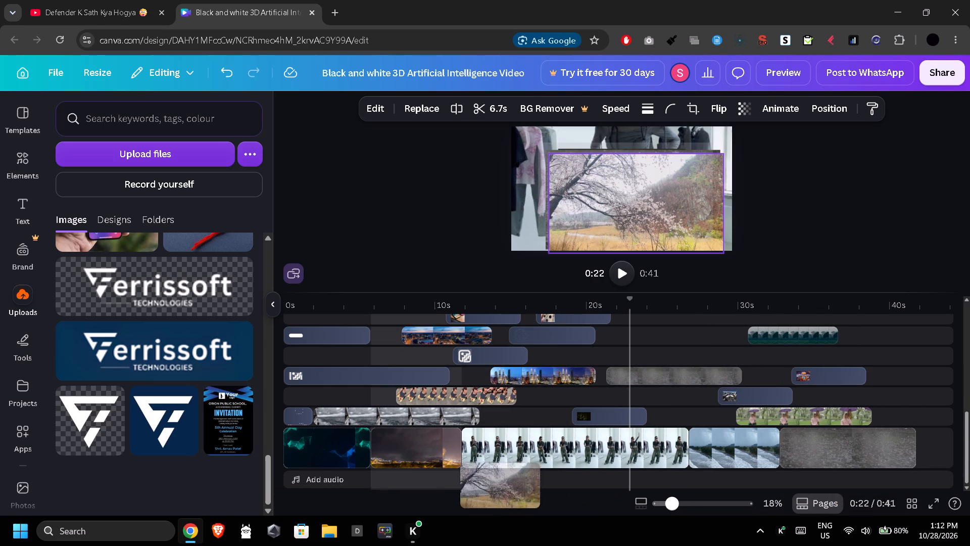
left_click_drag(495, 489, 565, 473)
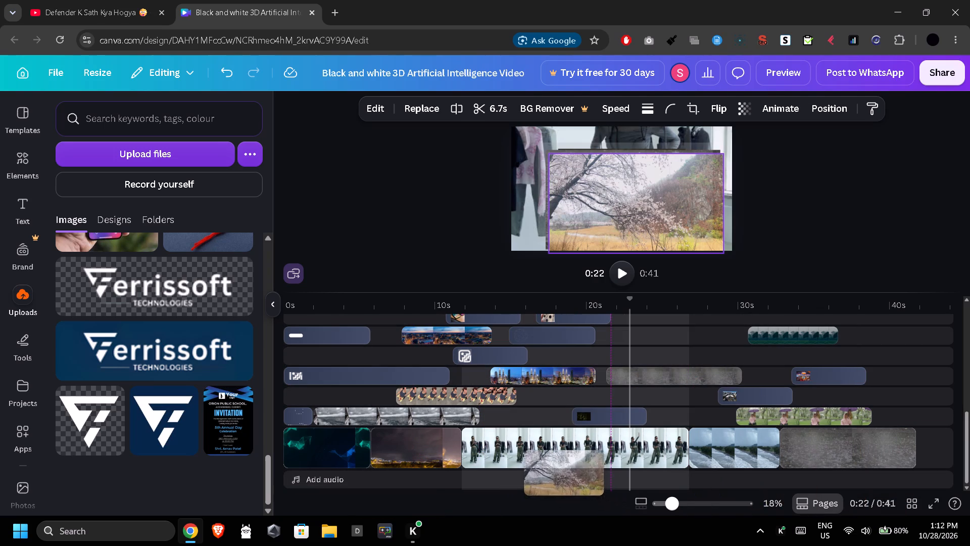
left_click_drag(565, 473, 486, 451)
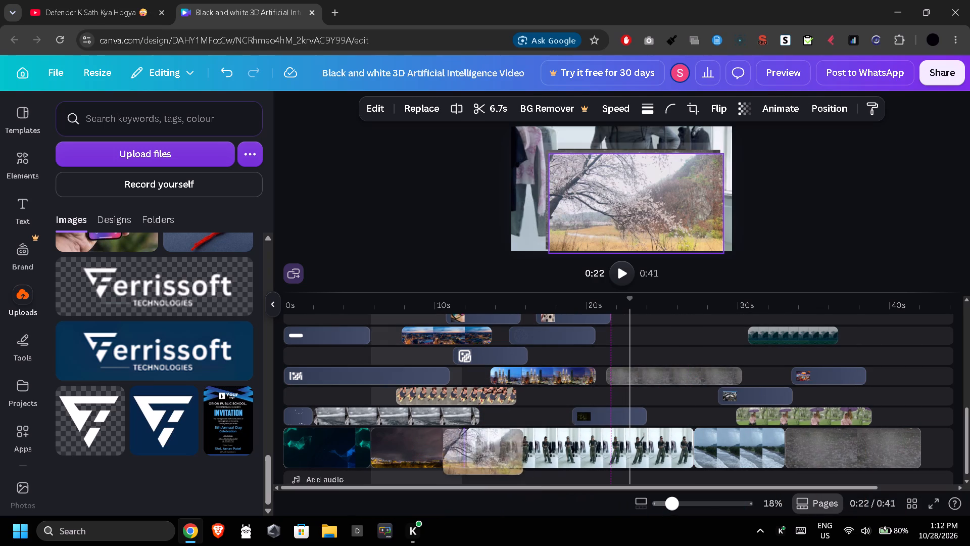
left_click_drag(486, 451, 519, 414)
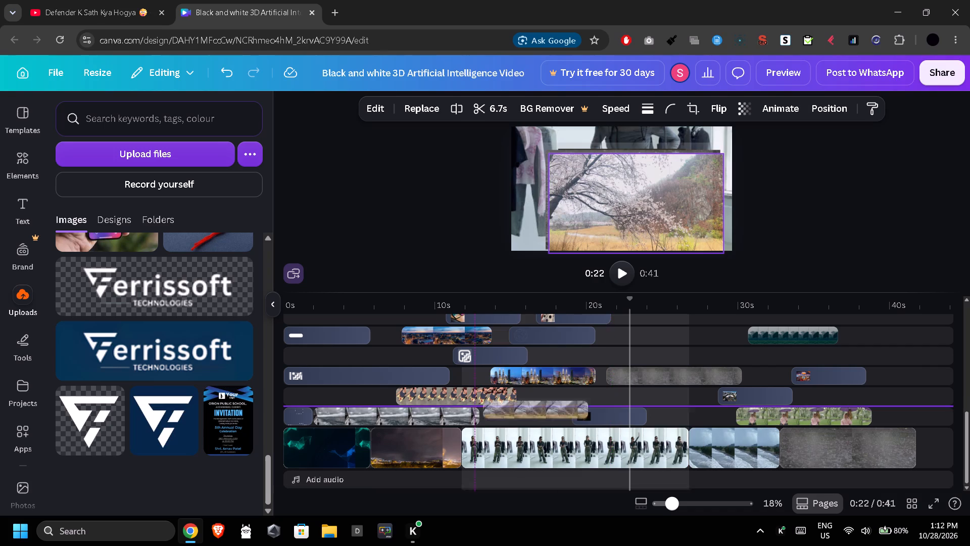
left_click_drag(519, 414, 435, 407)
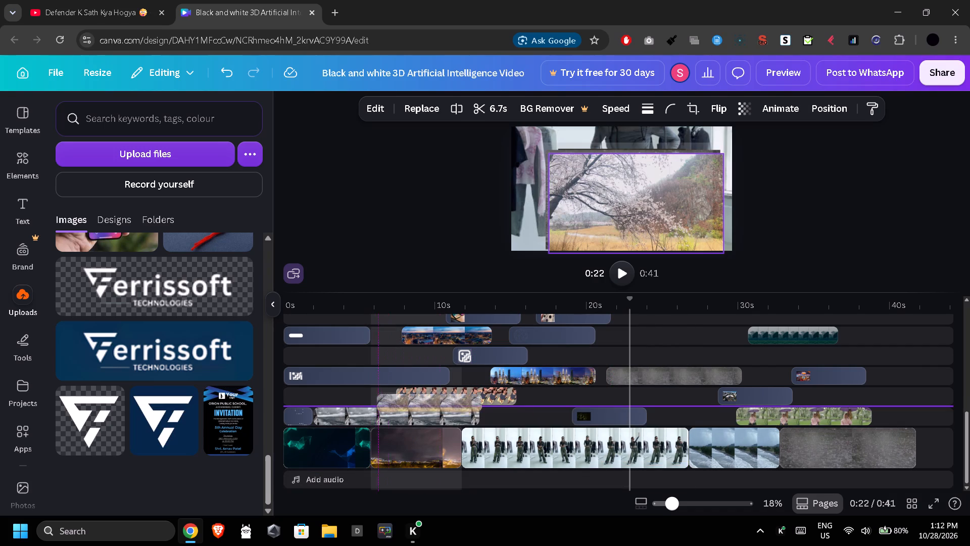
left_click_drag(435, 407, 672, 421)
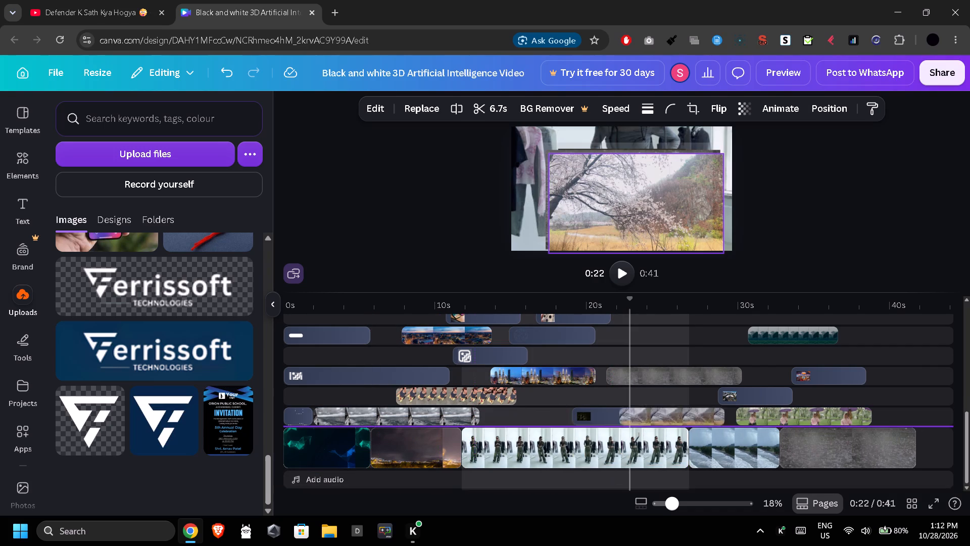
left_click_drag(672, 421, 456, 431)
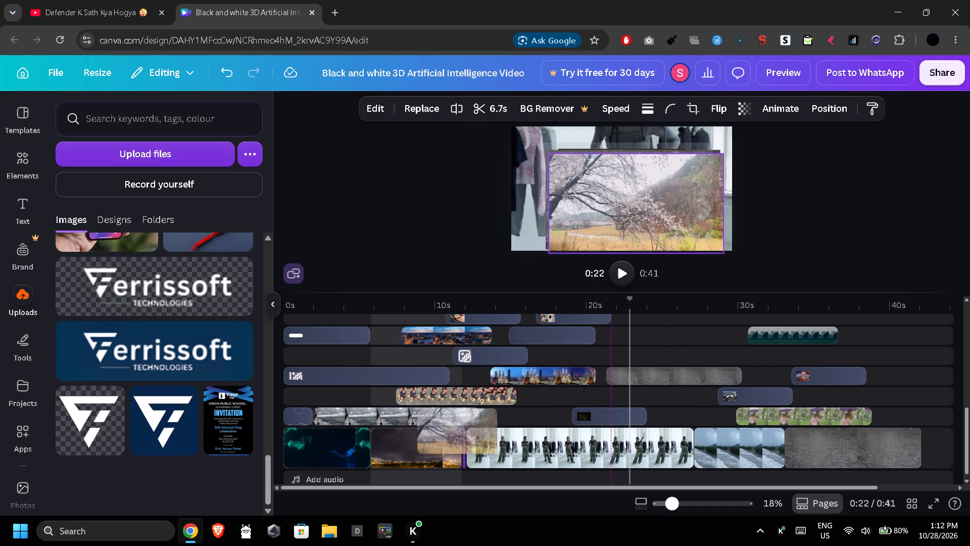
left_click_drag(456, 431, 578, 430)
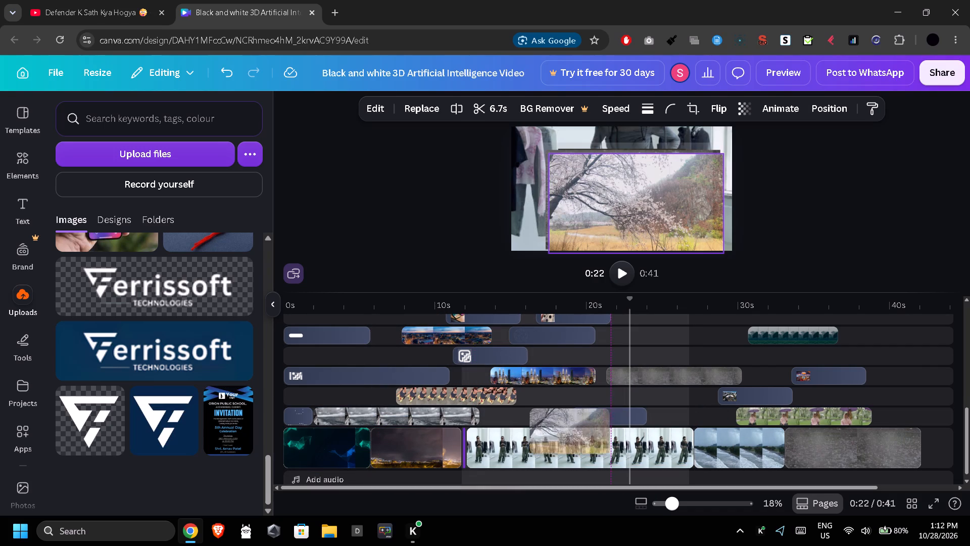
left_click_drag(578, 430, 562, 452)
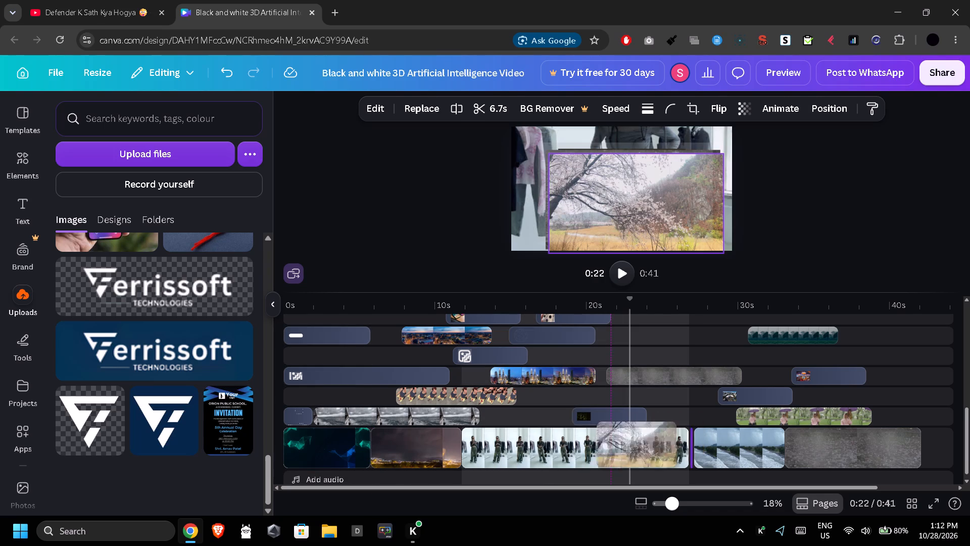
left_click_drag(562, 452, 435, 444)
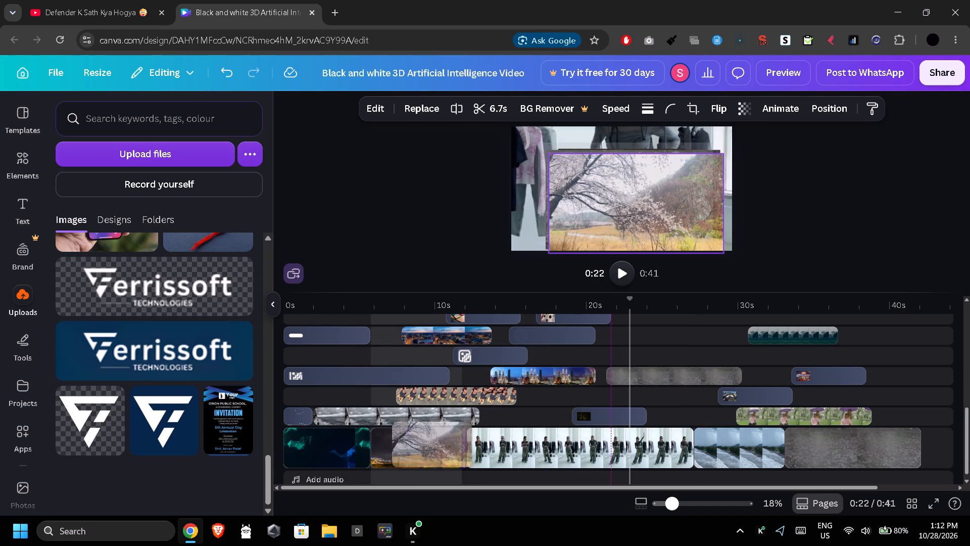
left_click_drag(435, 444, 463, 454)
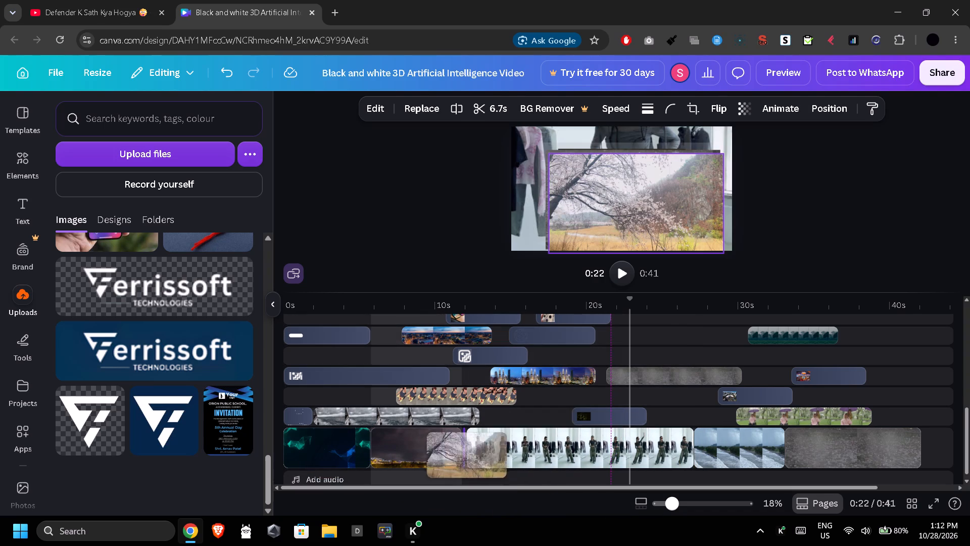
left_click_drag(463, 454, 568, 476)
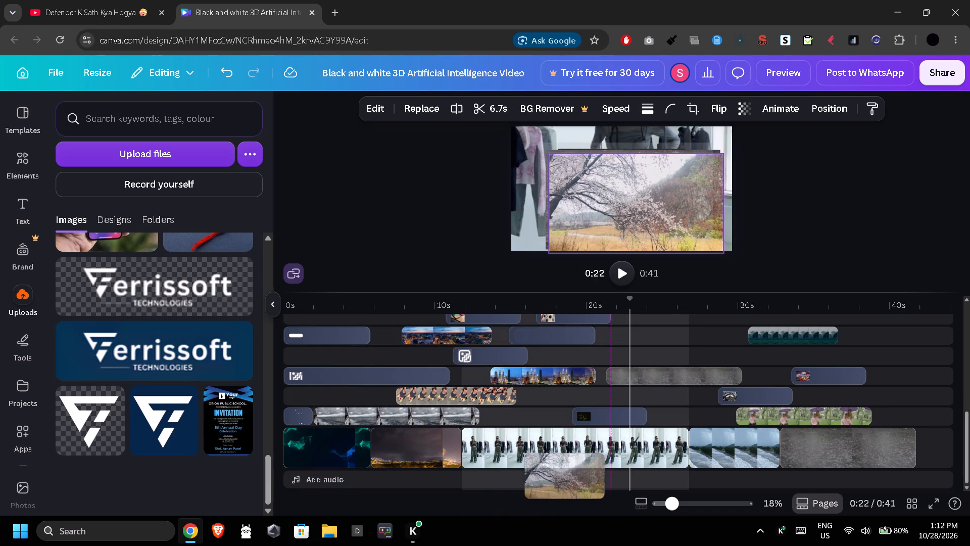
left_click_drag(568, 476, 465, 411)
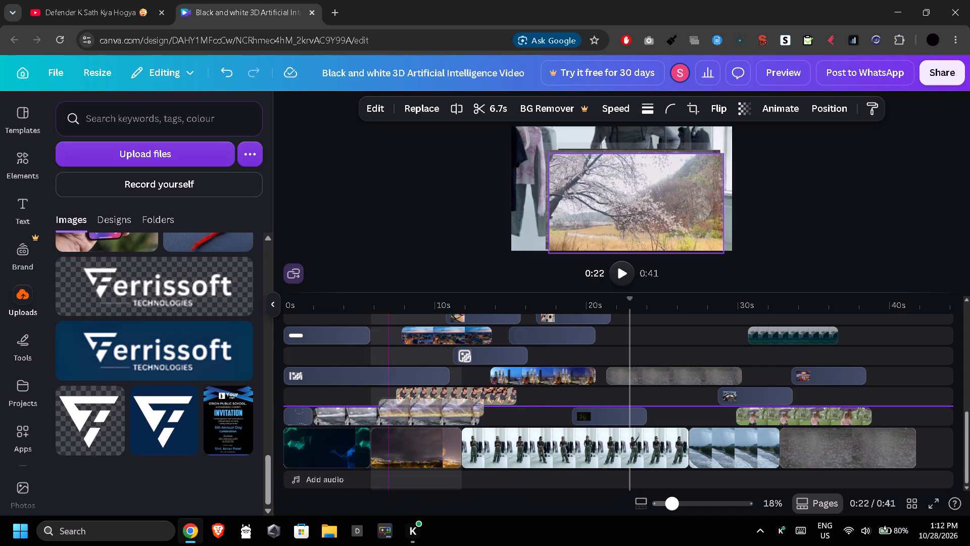
Place the cherry blossom clip on the track directly above the grey texture clip's track, starting at about 18 s.
left_click_drag(465, 411, 633, 359)
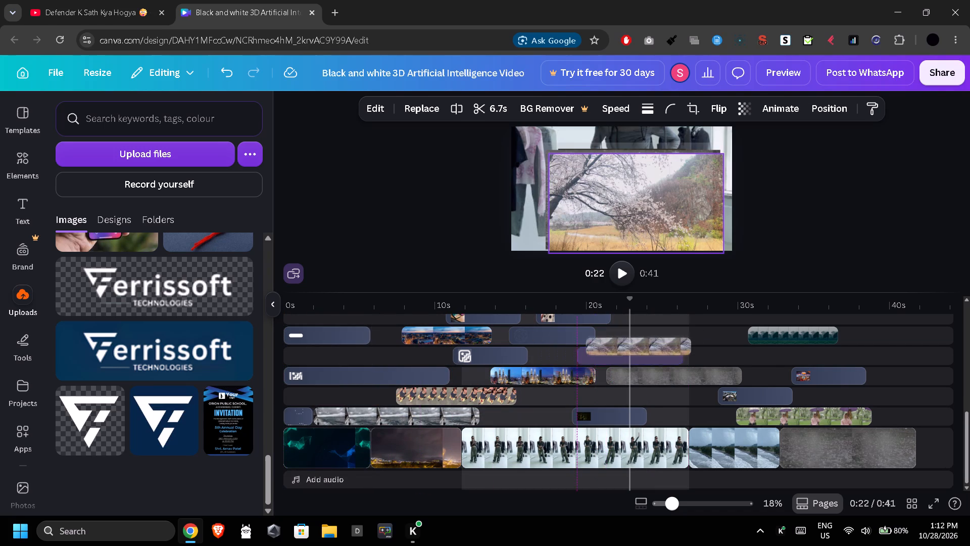
left_click_drag(633, 359, 629, 355)
left_click_drag(629, 355, 628, 355)
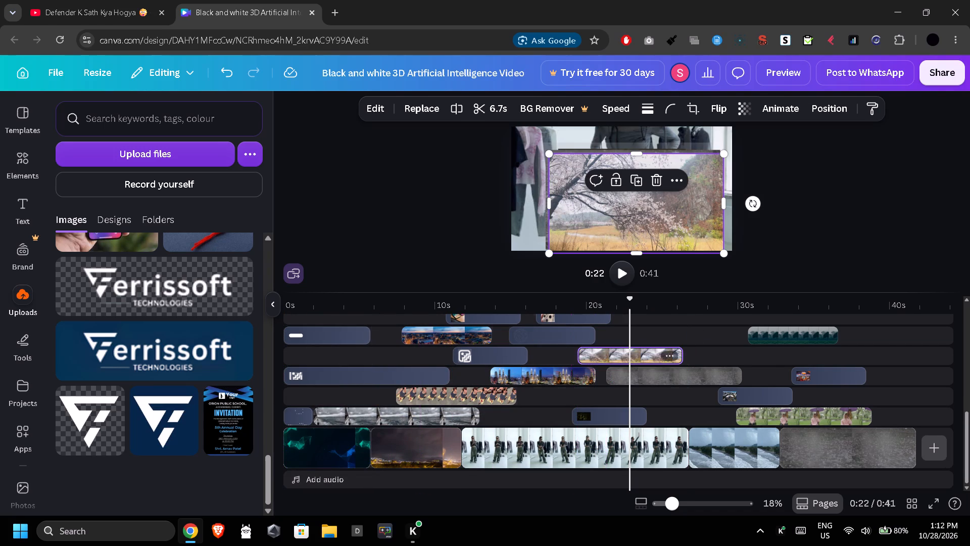
left_click_drag(628, 355, 607, 354)
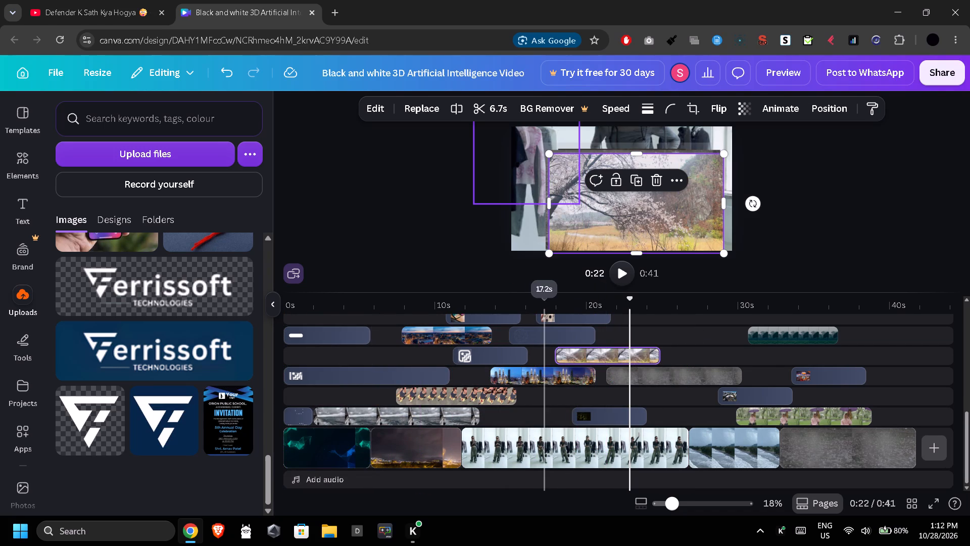
Move the dark 5.7 s image from about 15 s to about 16 s on the track directly below the city skyline clip.
left_click_drag(543, 335, 692, 366)
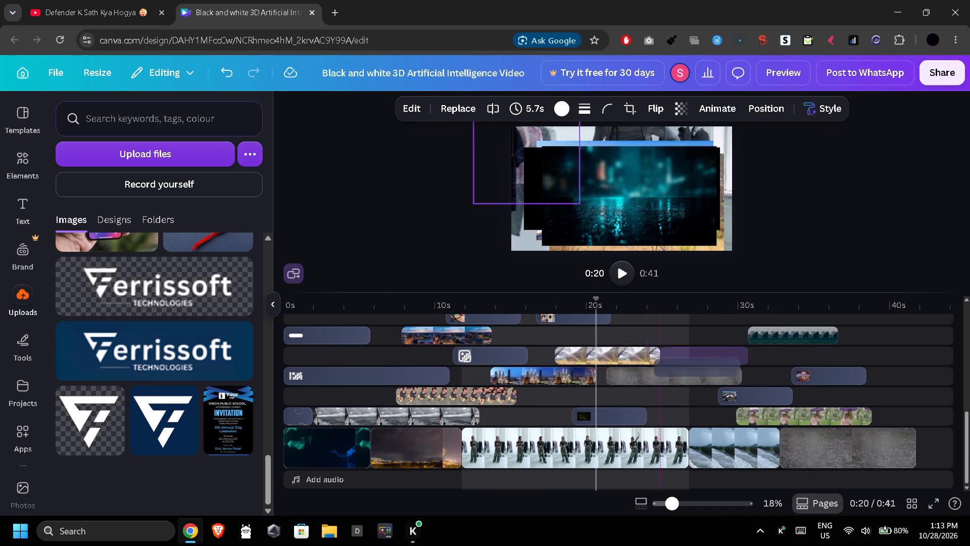
left_click_drag(692, 366, 571, 113)
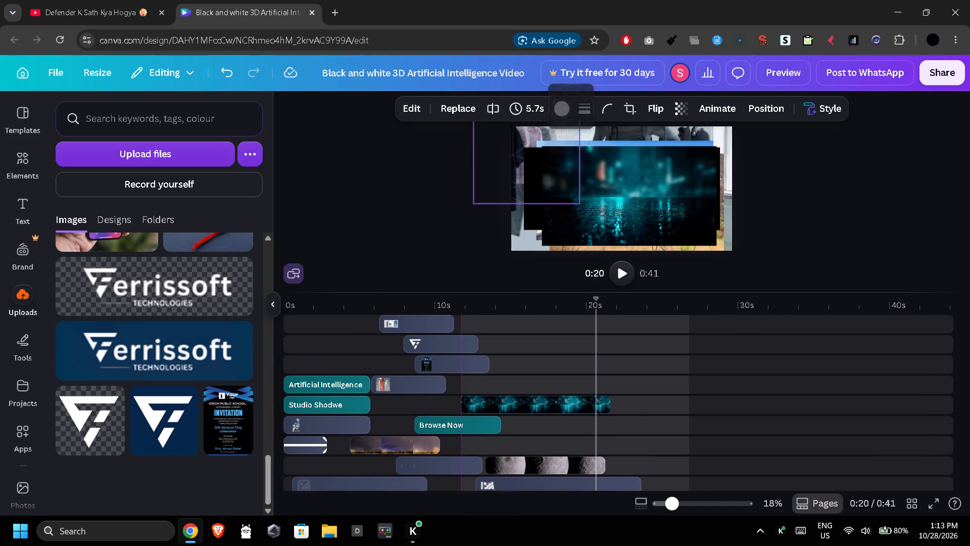
left_click_drag(571, 113, 546, 500)
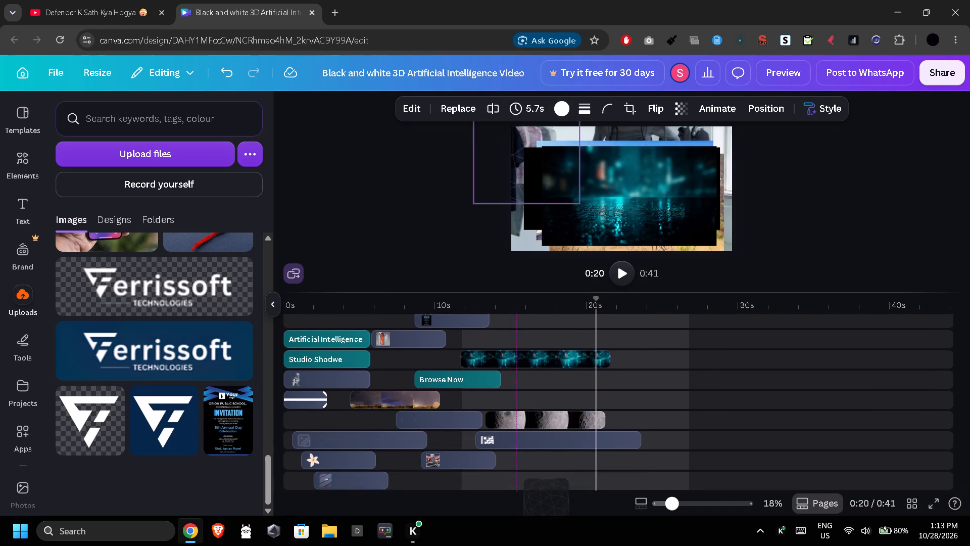
left_click_drag(546, 500, 648, 461)
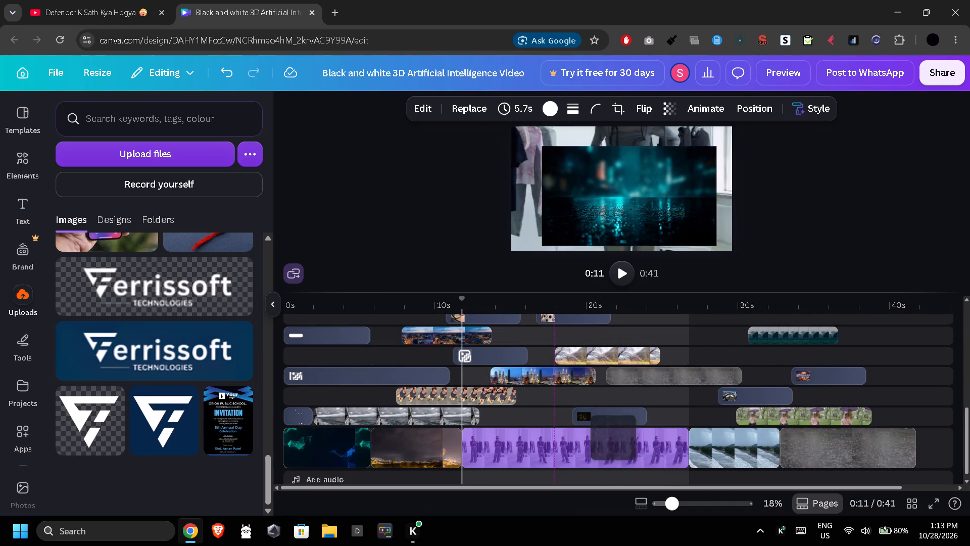
left_click_drag(648, 461, 565, 388)
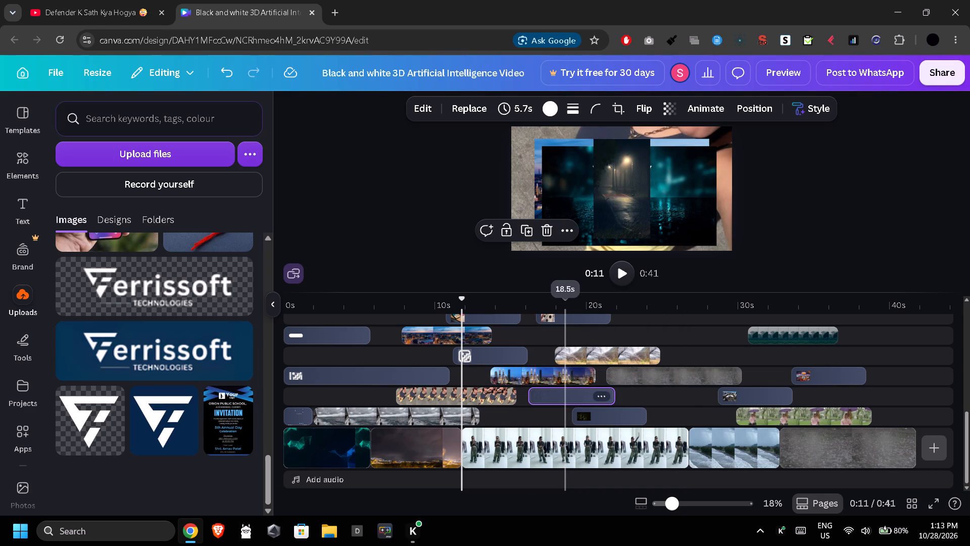
Move the dark 5.7 s image from about 16 s to about 19 s on its track, two tracks above the main track.
left_click_drag(563, 397, 567, 400)
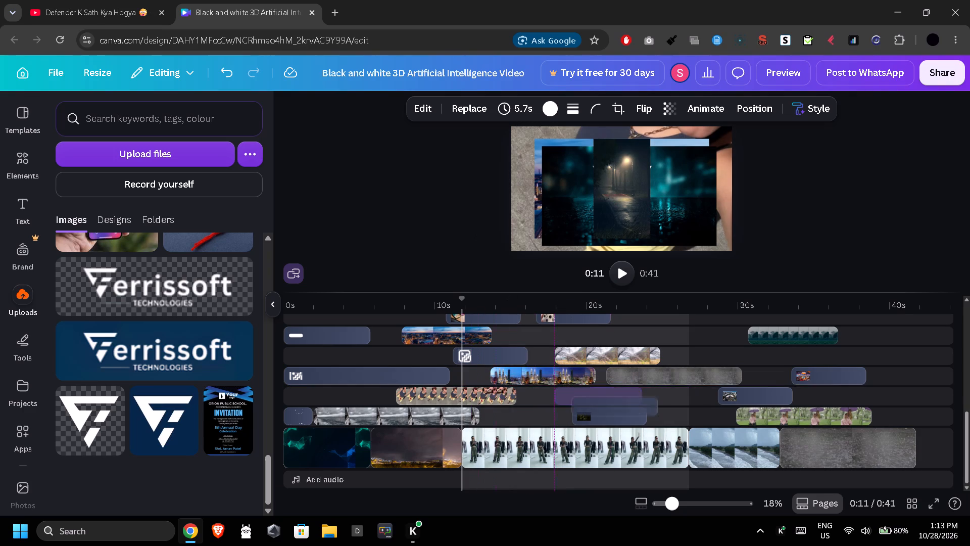
left_click_drag(567, 400, 503, 485)
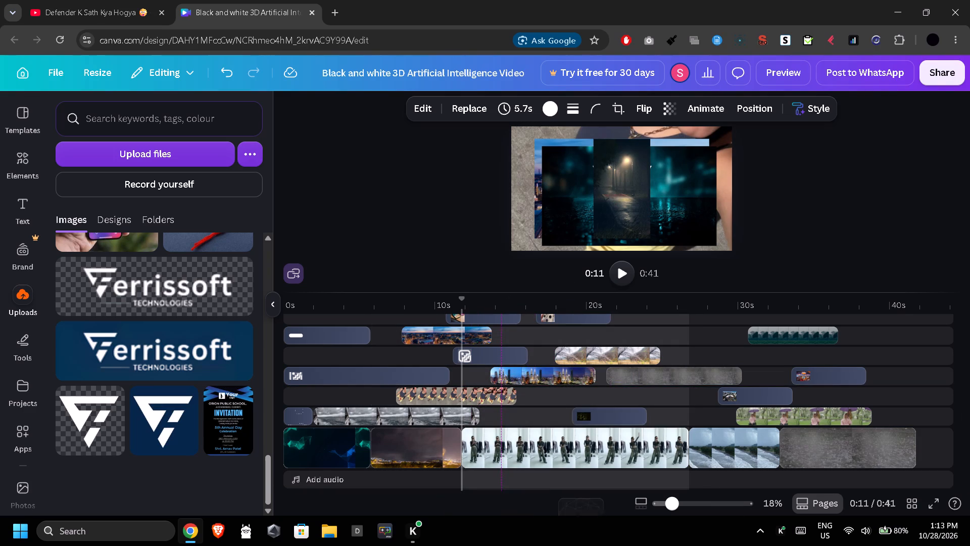
left_click_drag(503, 485, 713, 518)
left_click_drag(713, 518, 659, 469)
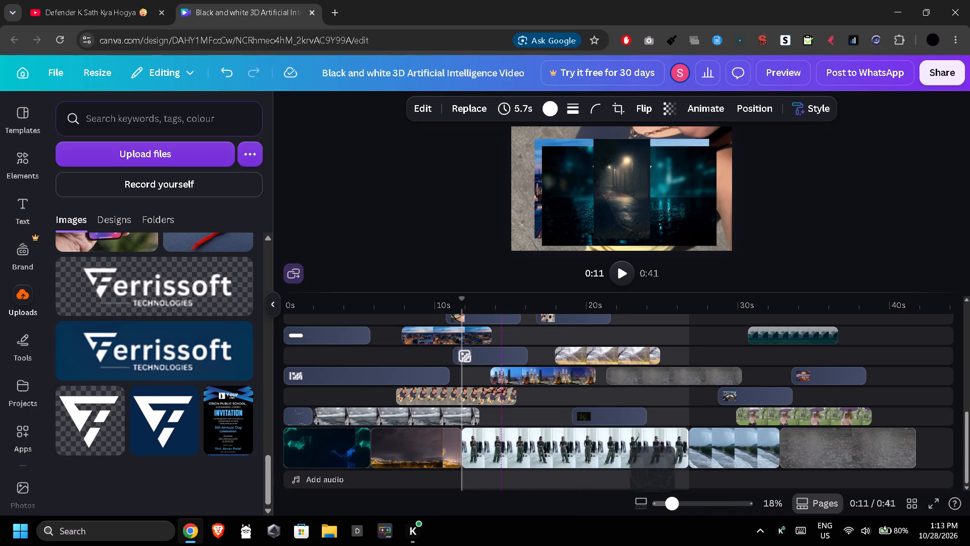
left_click_drag(659, 469, 578, 470)
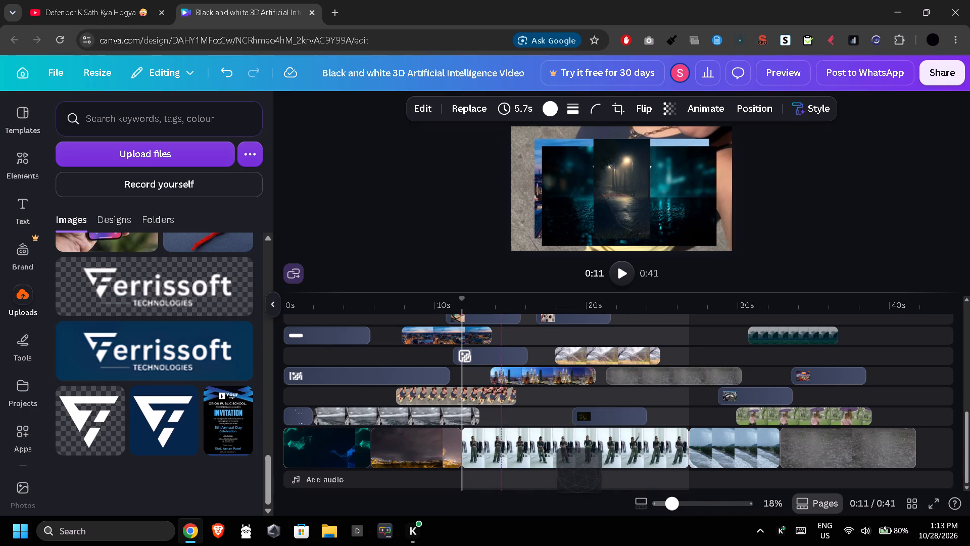
left_click_drag(578, 470, 644, 487)
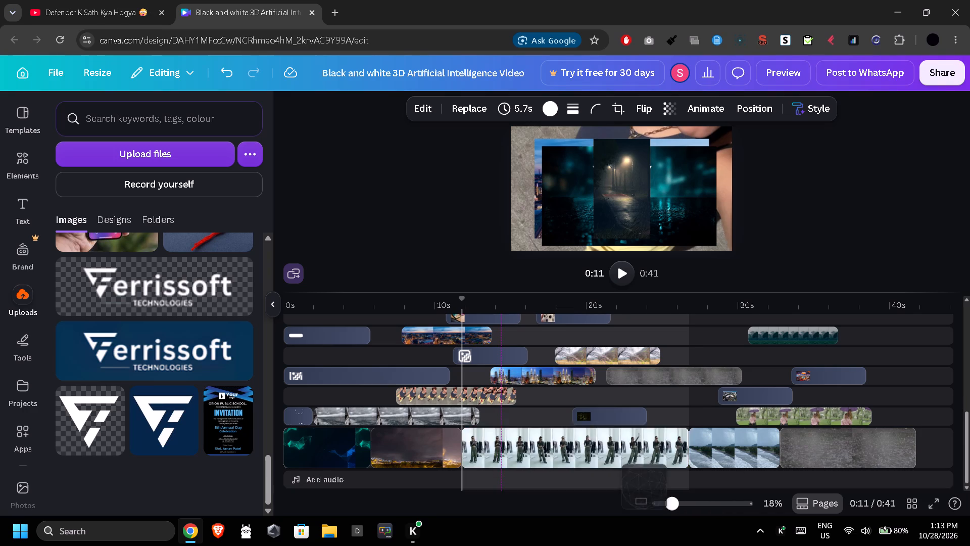
left_click_drag(644, 487, 608, 457)
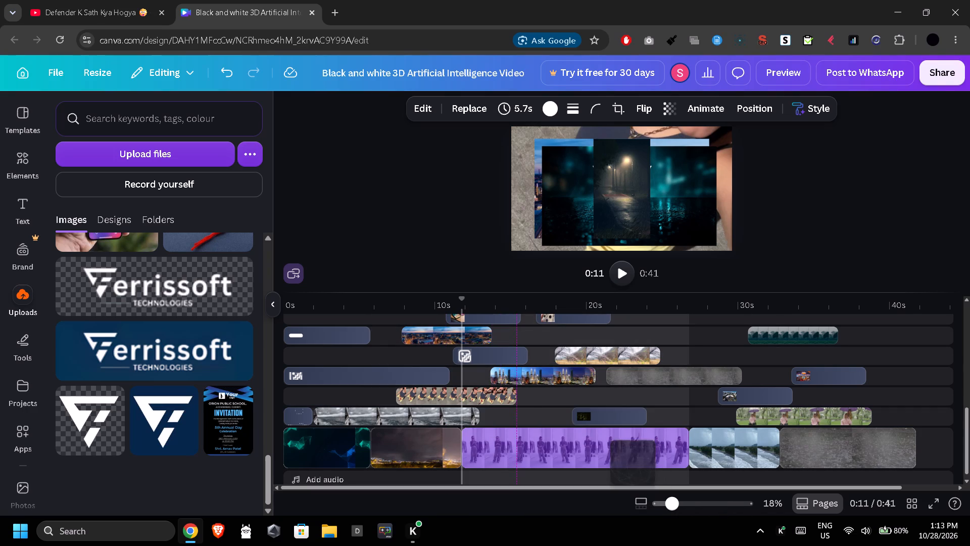
left_click_drag(608, 457, 798, 525)
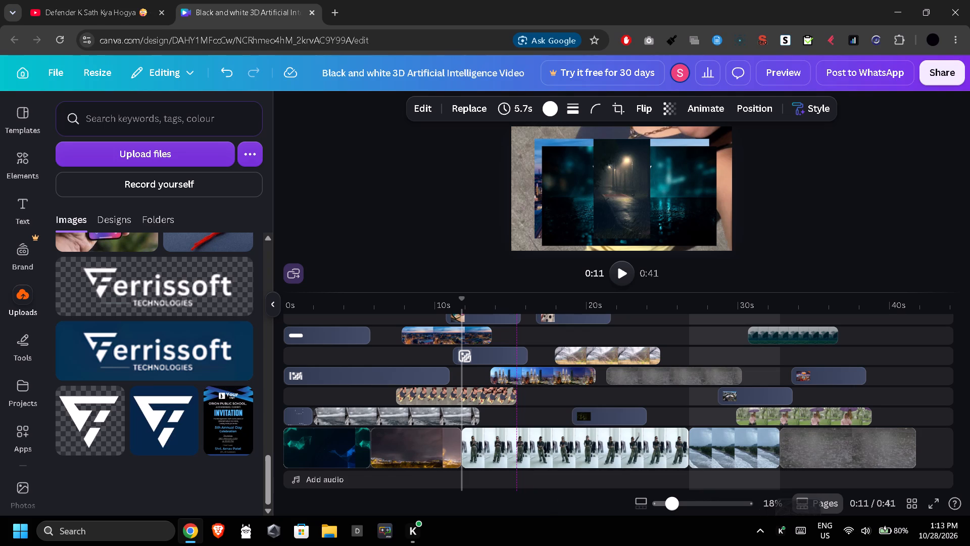
left_click_drag(798, 525, 609, 410)
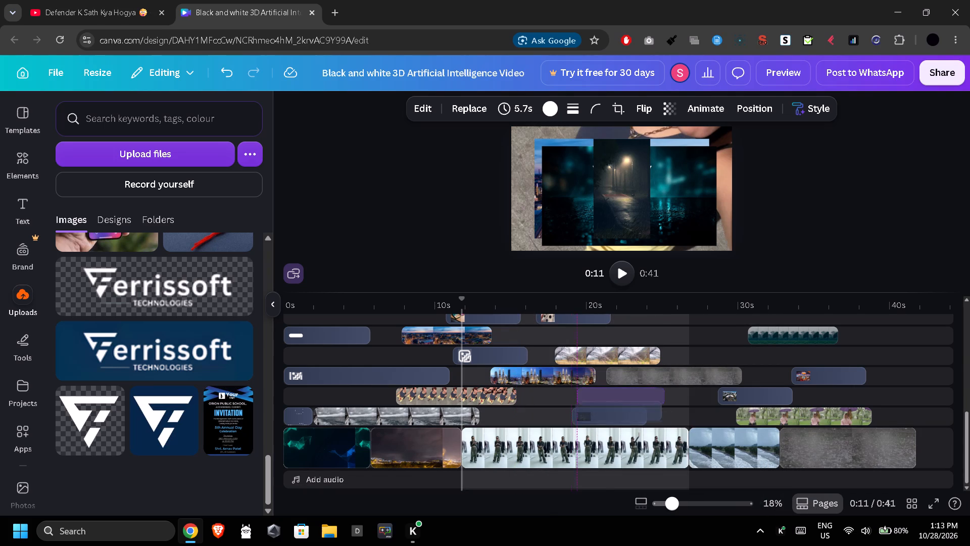
left_click_drag(609, 410, 610, 407)
Move the dark 5.0 s image onto a new track directly below the city skyline clip's track, starting at about 16 s.
left_click_drag(610, 407, 612, 397)
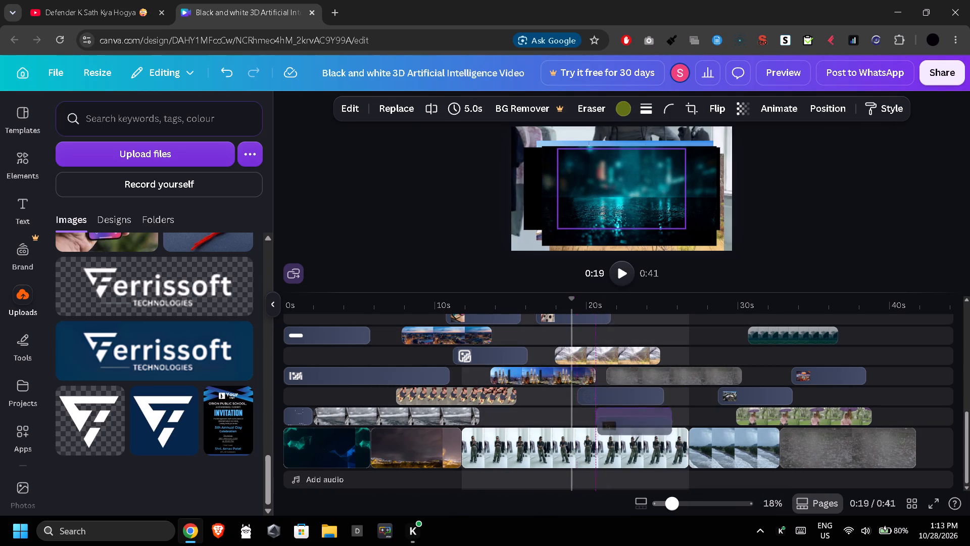
left_click_drag(612, 397, 564, 393)
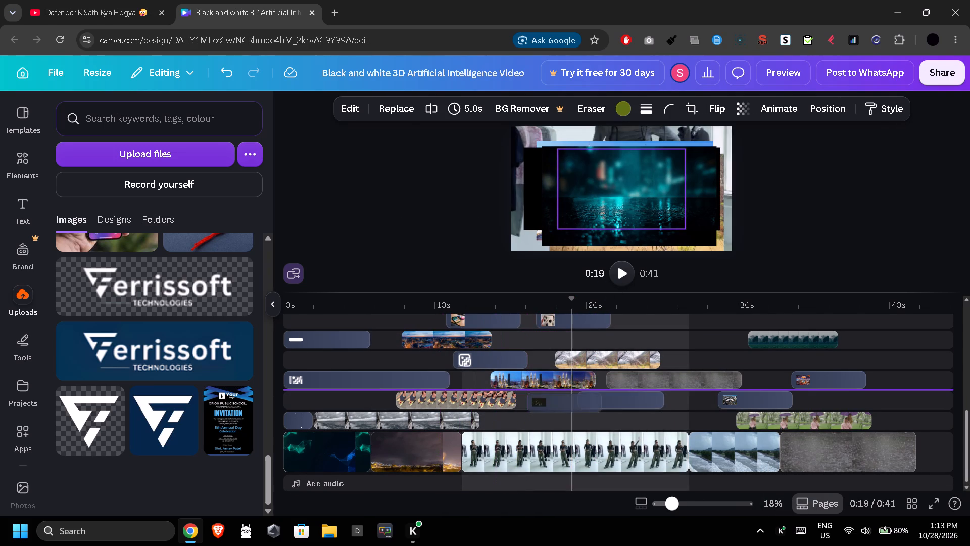
left_click_drag(564, 393, 564, 391)
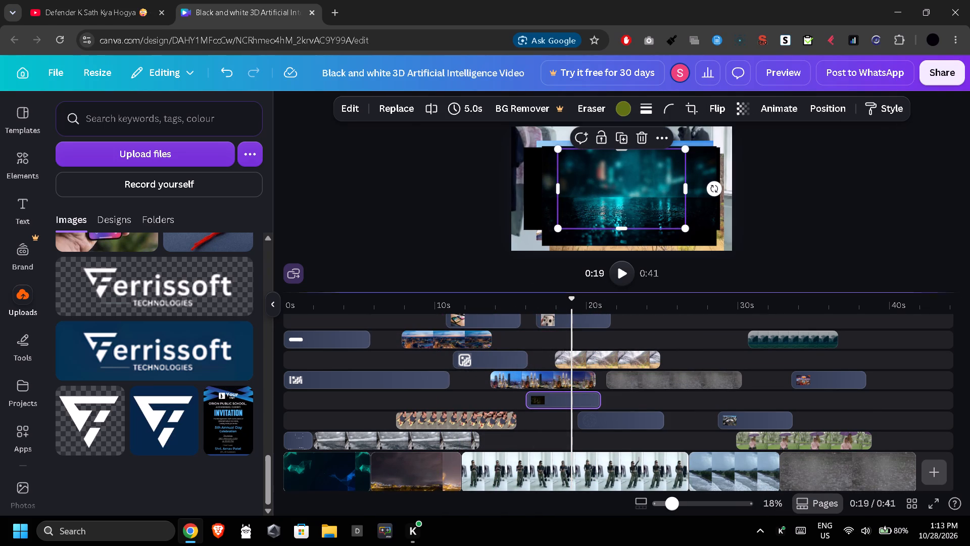
Enlarge the timeline area so that more of its tracks are shown beneath a smaller preview.
left_click_drag(511, 289, 527, 164)
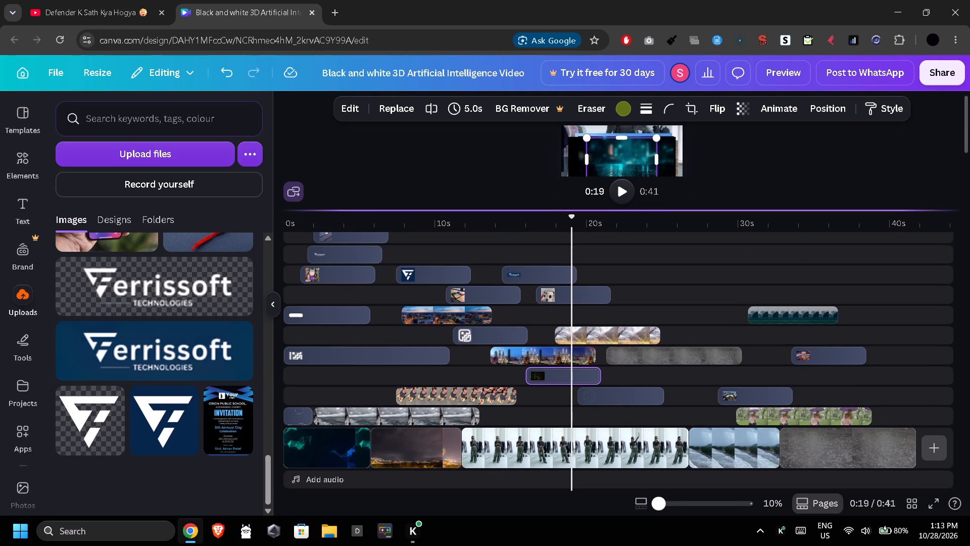
left_click_drag(527, 164, 521, 151)
scroll(501, 271, "down", 1)
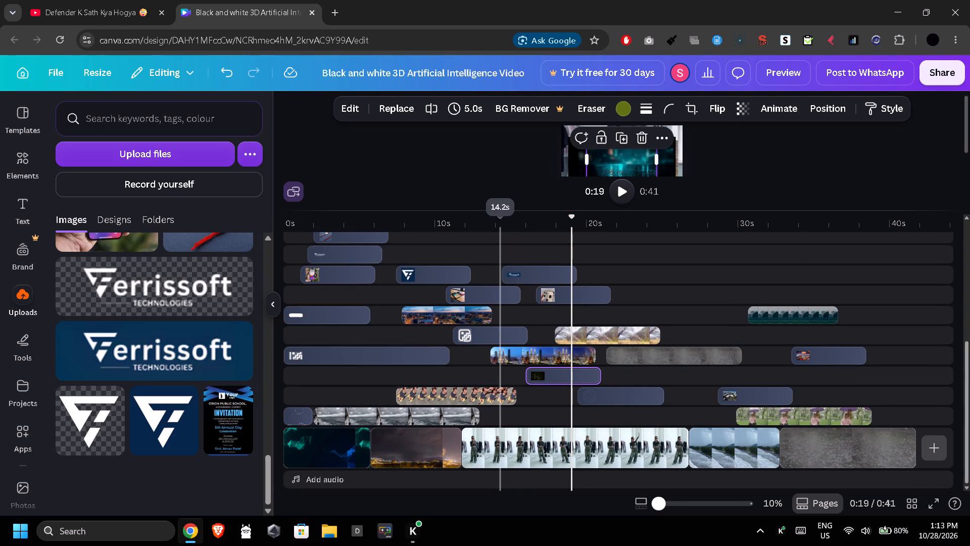
scroll(501, 271, "down", 1)
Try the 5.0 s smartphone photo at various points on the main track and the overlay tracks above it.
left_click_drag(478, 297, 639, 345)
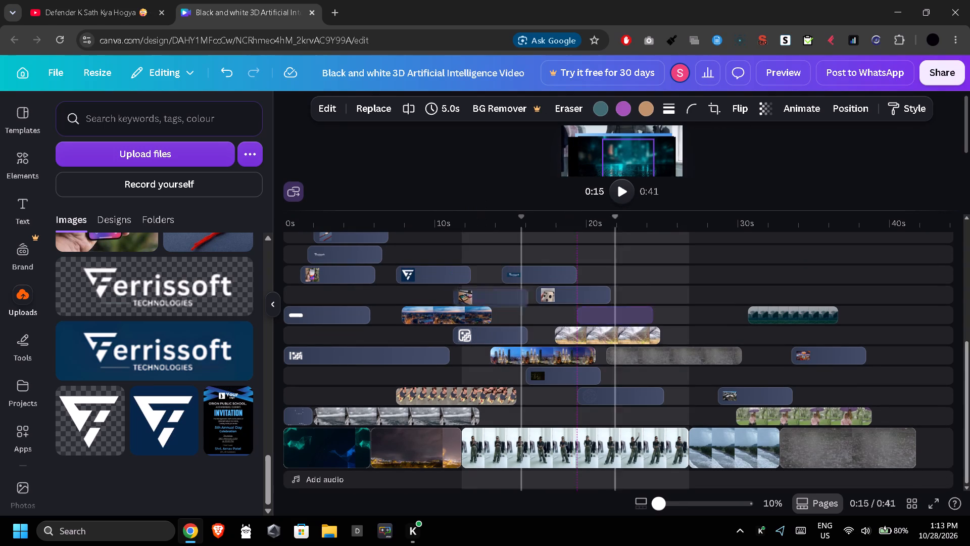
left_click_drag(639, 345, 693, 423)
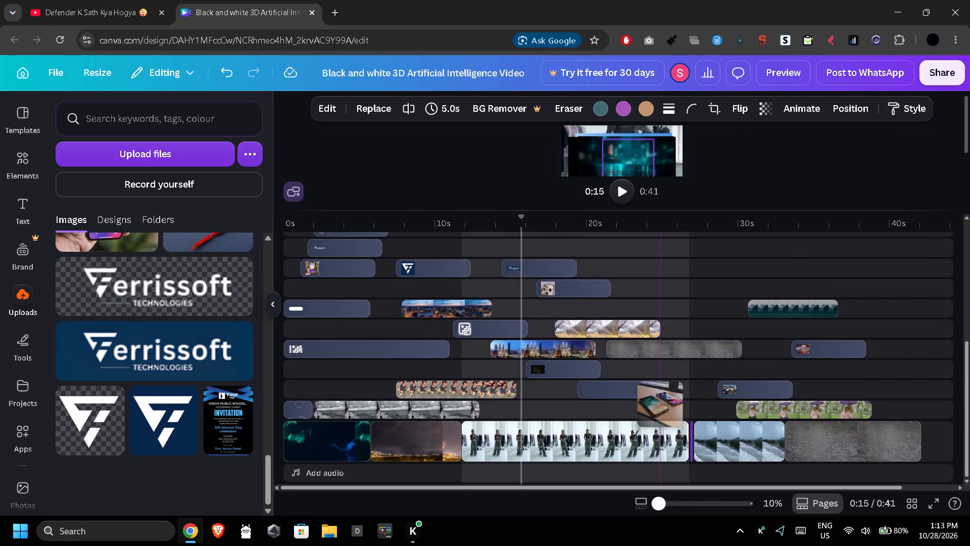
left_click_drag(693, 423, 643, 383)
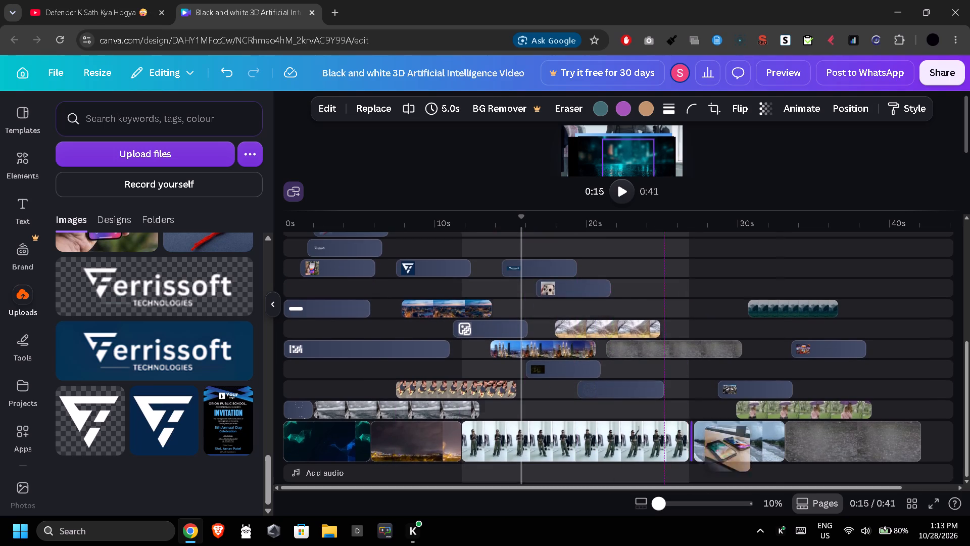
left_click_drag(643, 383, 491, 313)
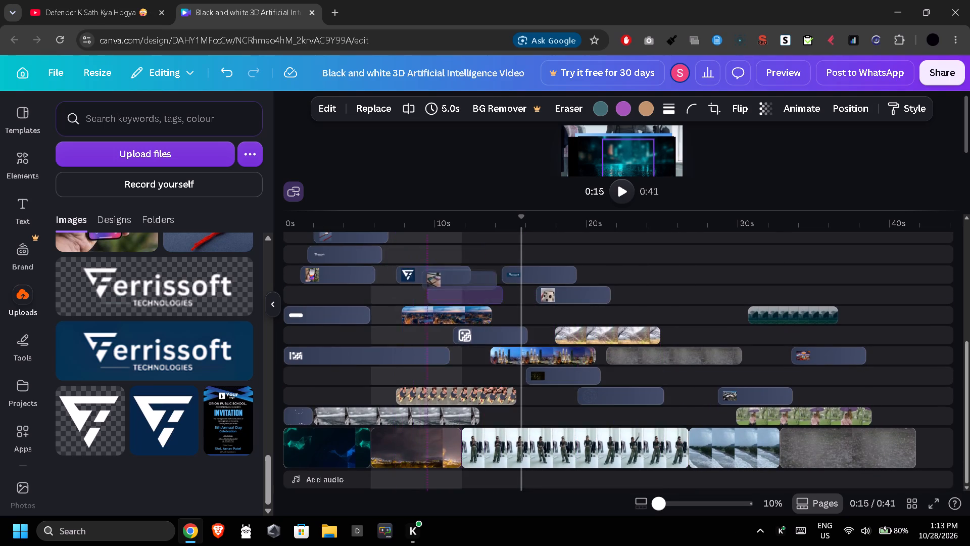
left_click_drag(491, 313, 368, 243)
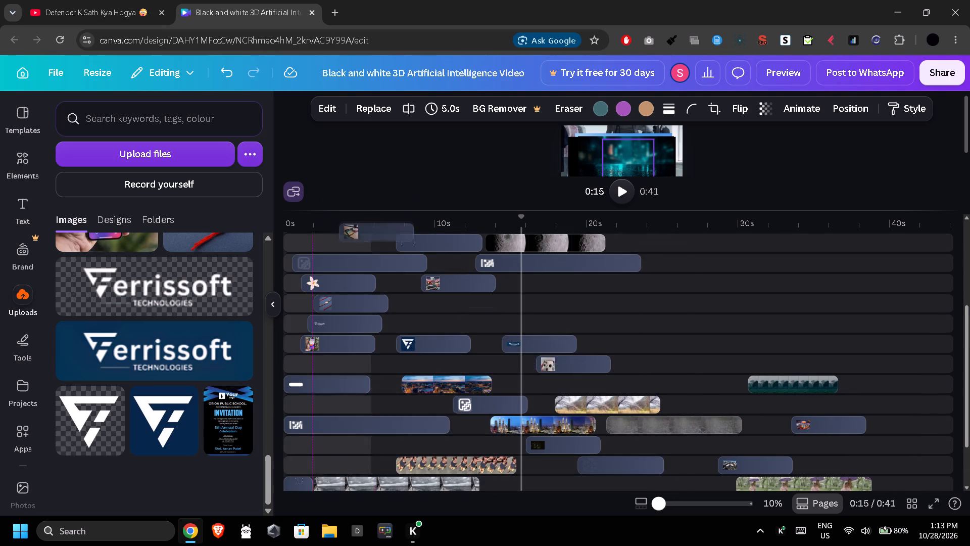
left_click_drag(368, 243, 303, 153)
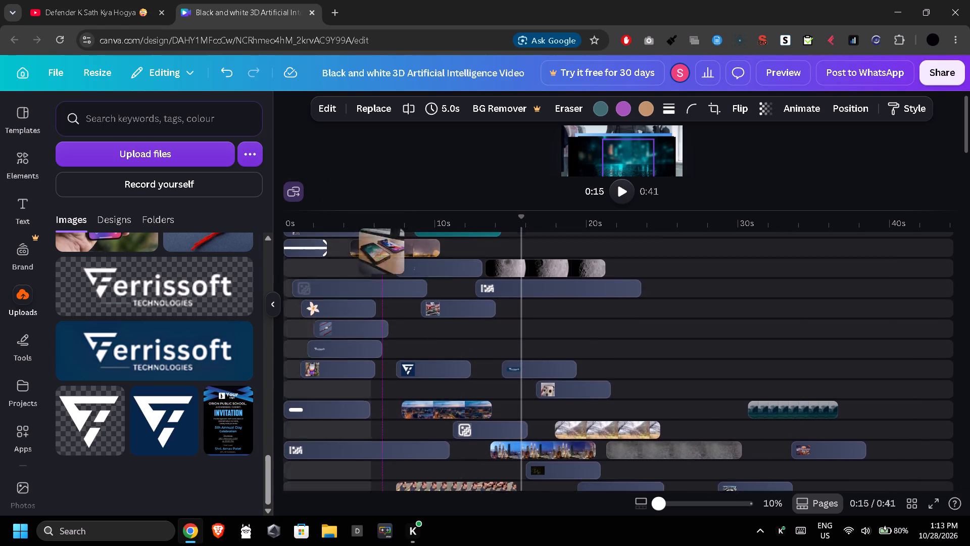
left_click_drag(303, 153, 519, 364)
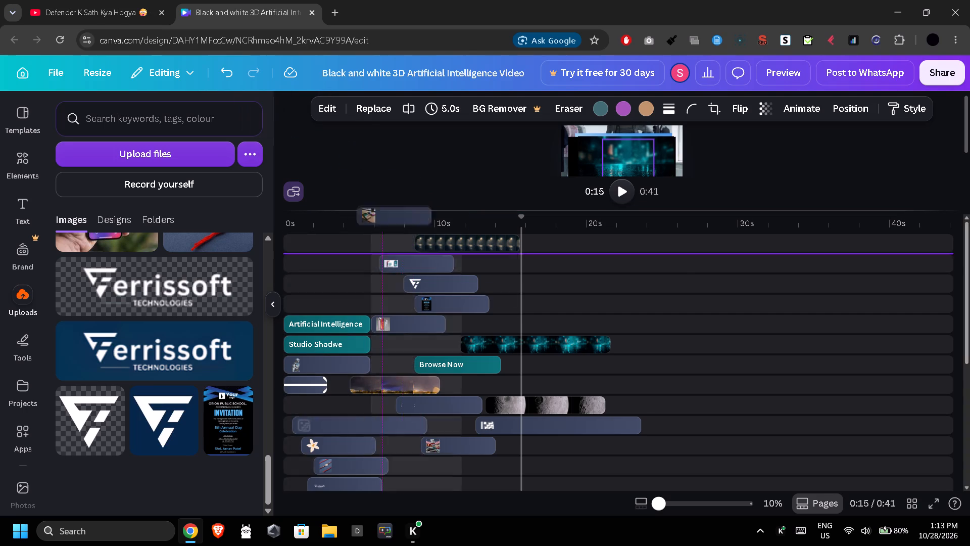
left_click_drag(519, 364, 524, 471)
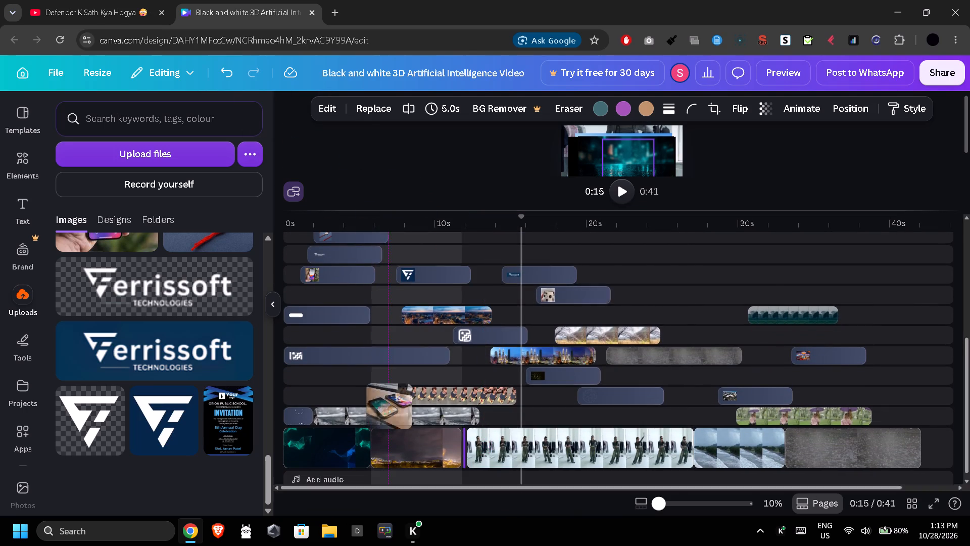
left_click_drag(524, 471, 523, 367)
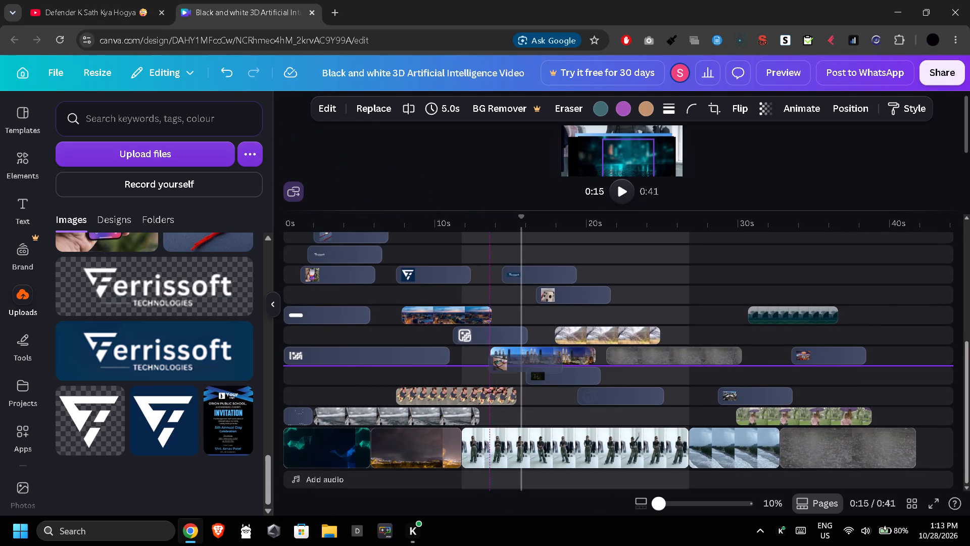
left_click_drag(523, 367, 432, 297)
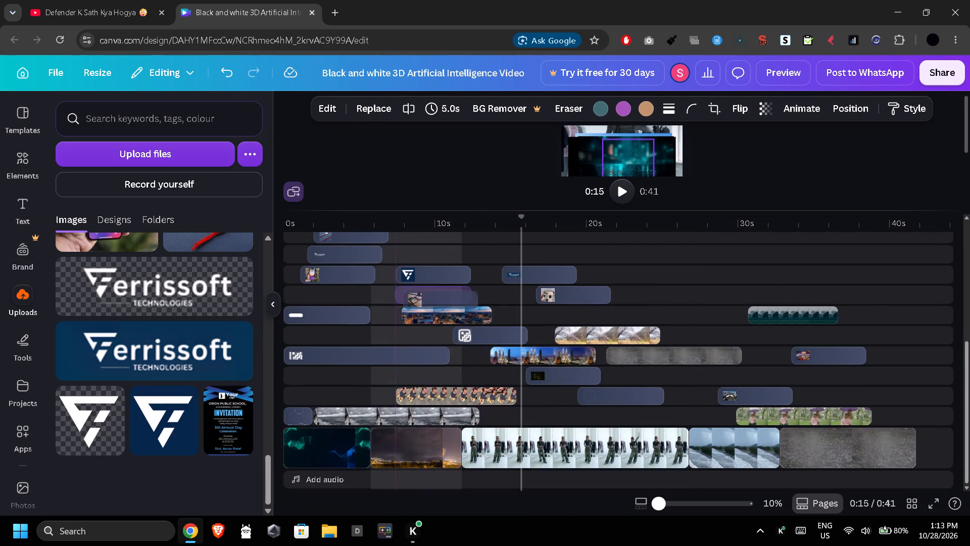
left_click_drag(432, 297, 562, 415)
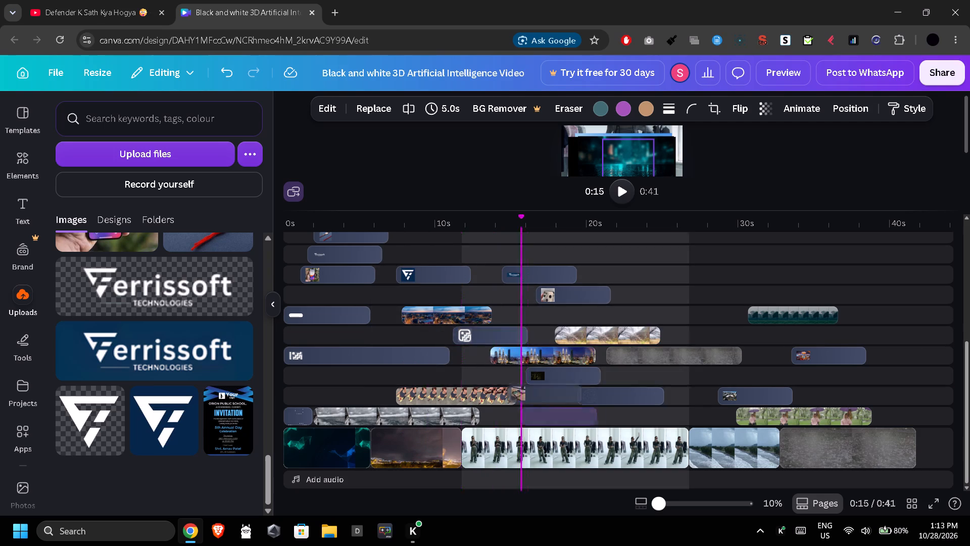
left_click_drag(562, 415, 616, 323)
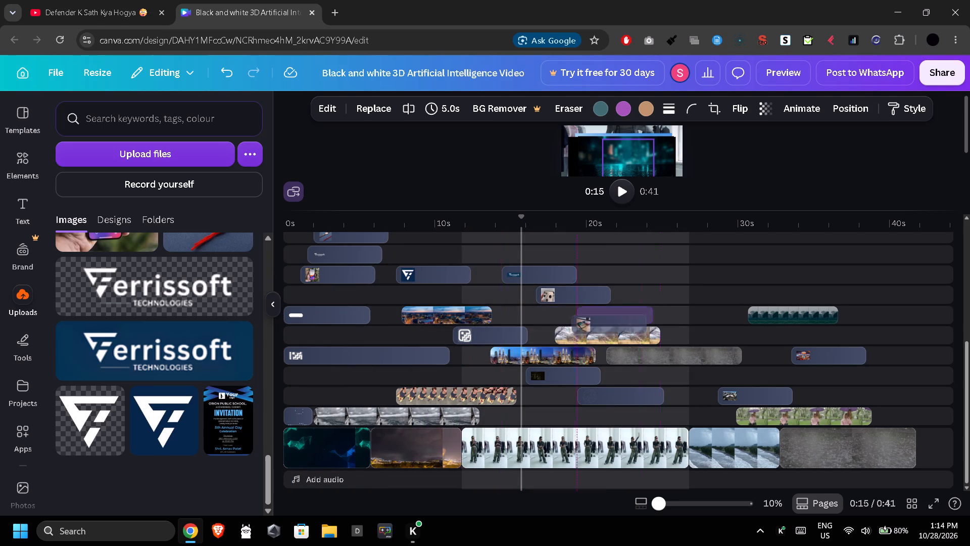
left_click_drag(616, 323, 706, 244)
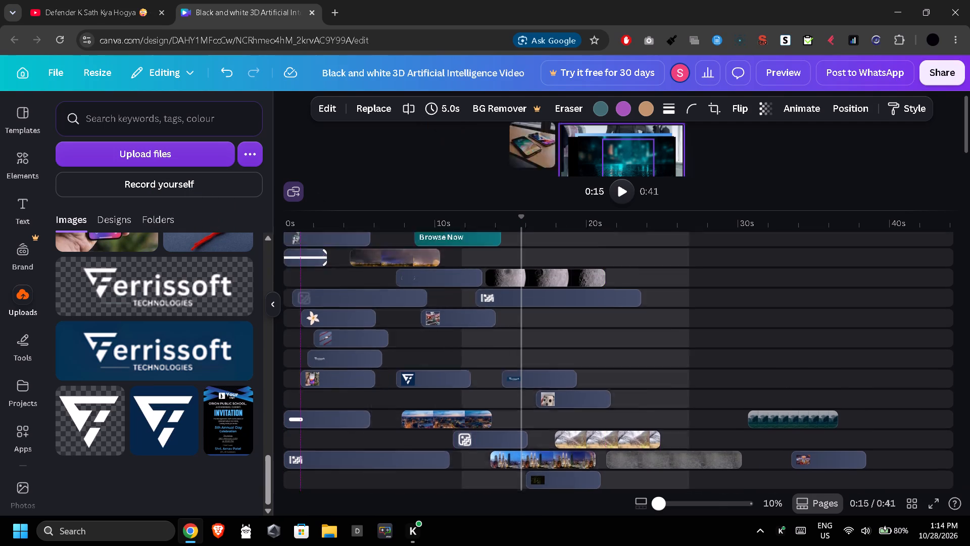
Place the smartphone photo on the flower image's track, starting at about 18 s.
left_click_drag(706, 244, 406, 322)
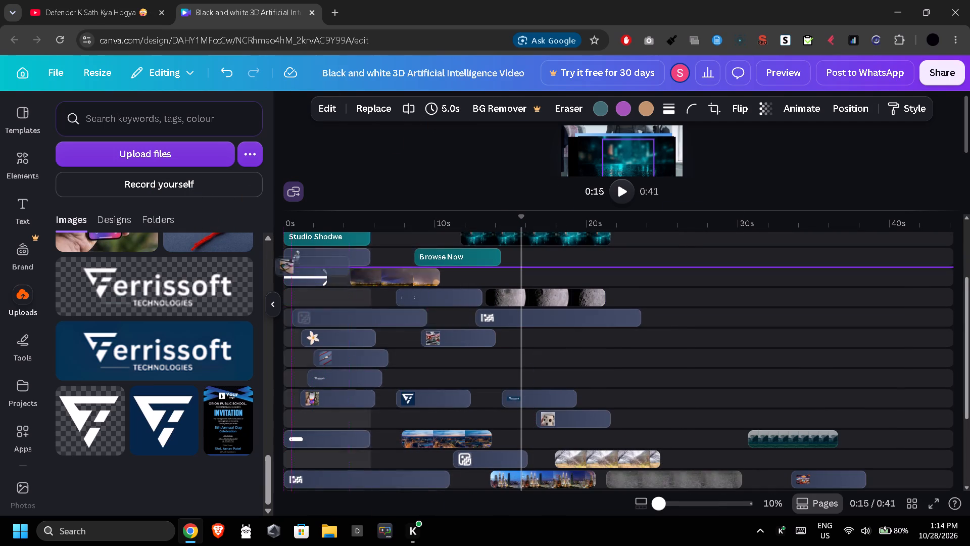
left_click_drag(406, 322, 369, 278)
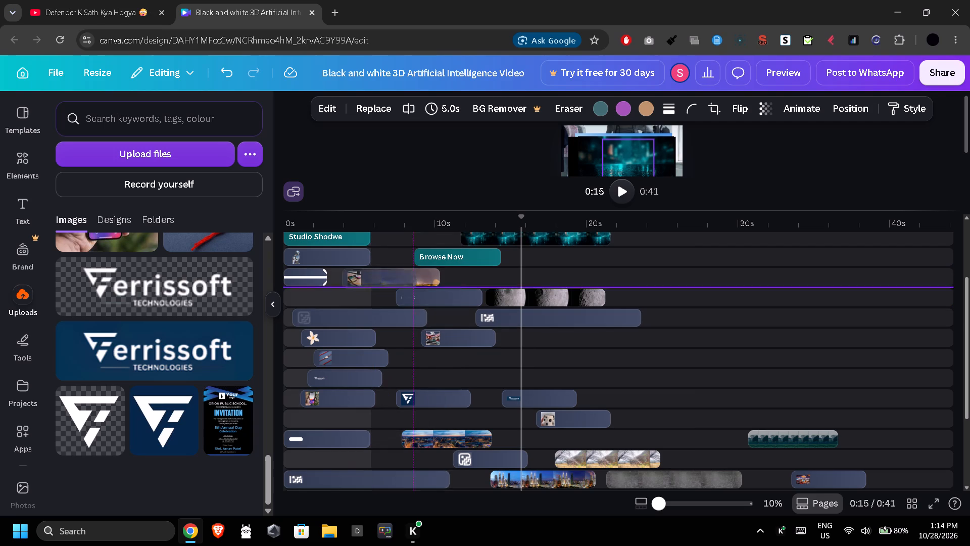
left_click_drag(369, 278, 403, 299)
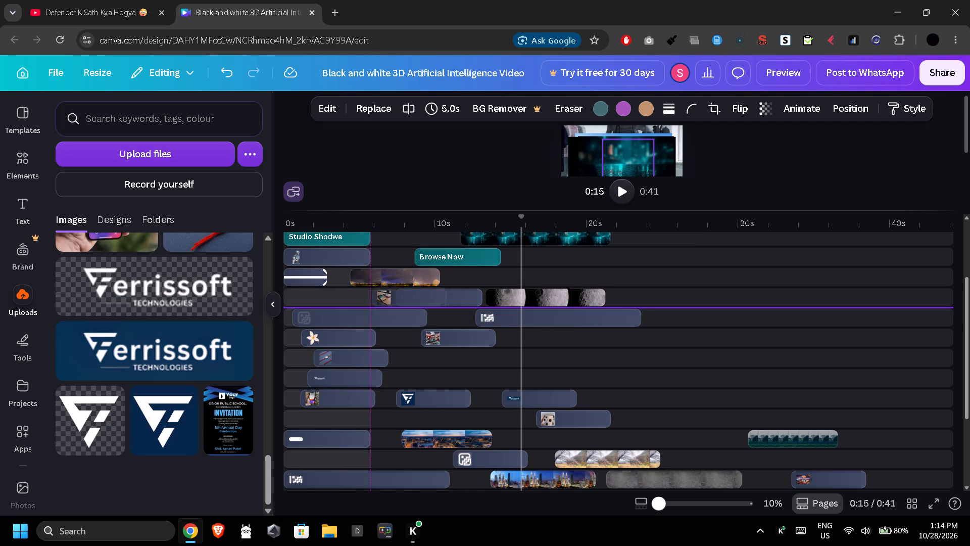
left_click_drag(403, 299, 513, 344)
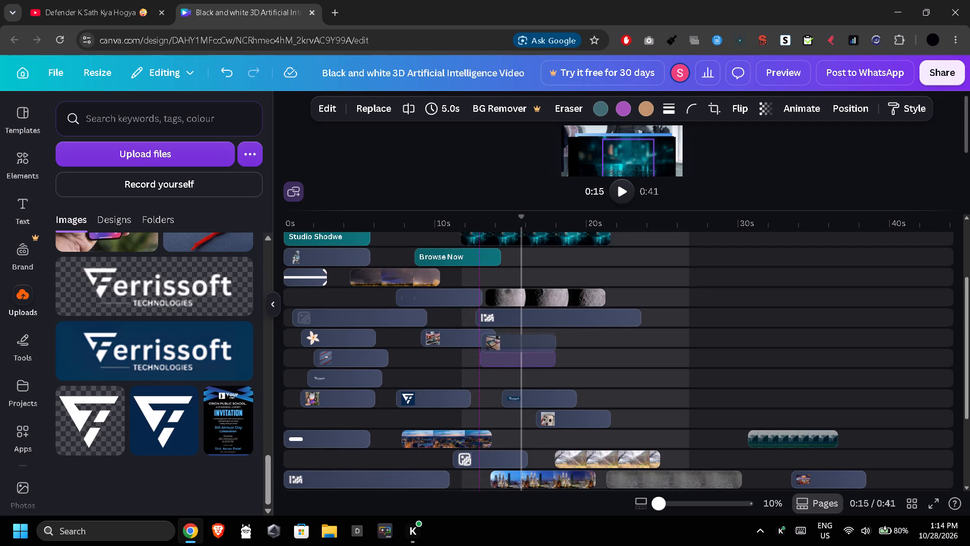
left_click_drag(513, 344, 486, 323)
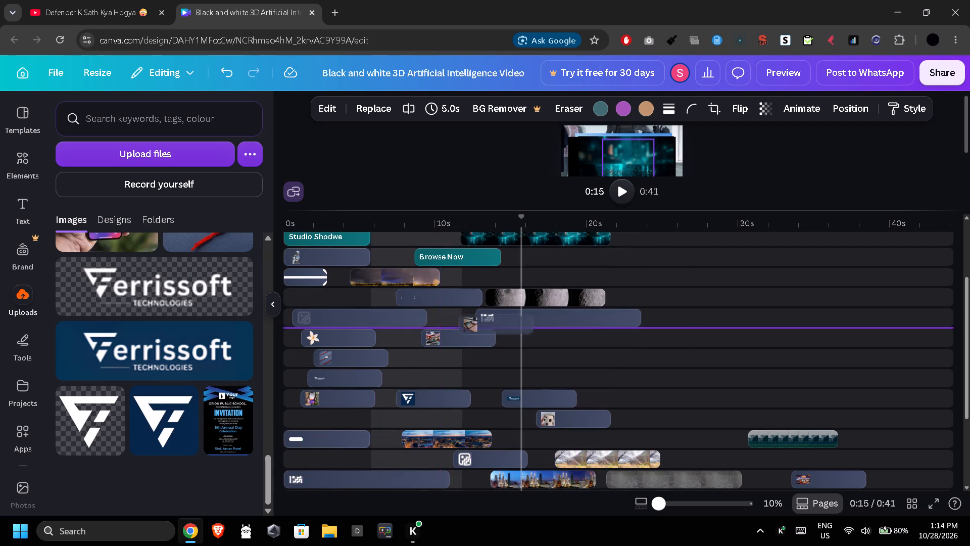
left_click_drag(486, 323, 585, 337)
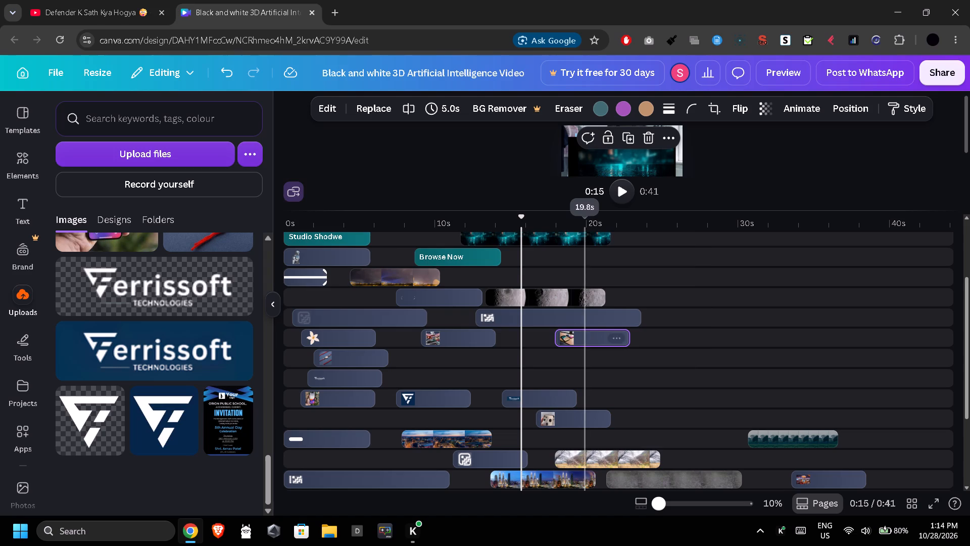